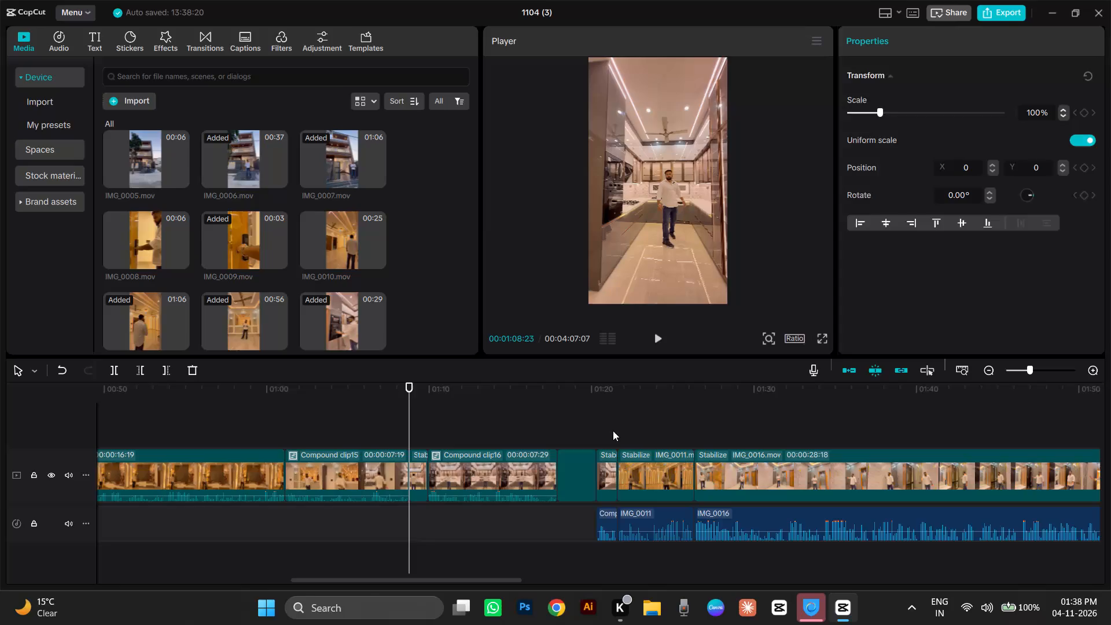
Combine the short stabilized clip at about 01:20, just before IMG_0011, and its audio into a compound clip.
left_click_drag(607, 431, 615, 493)
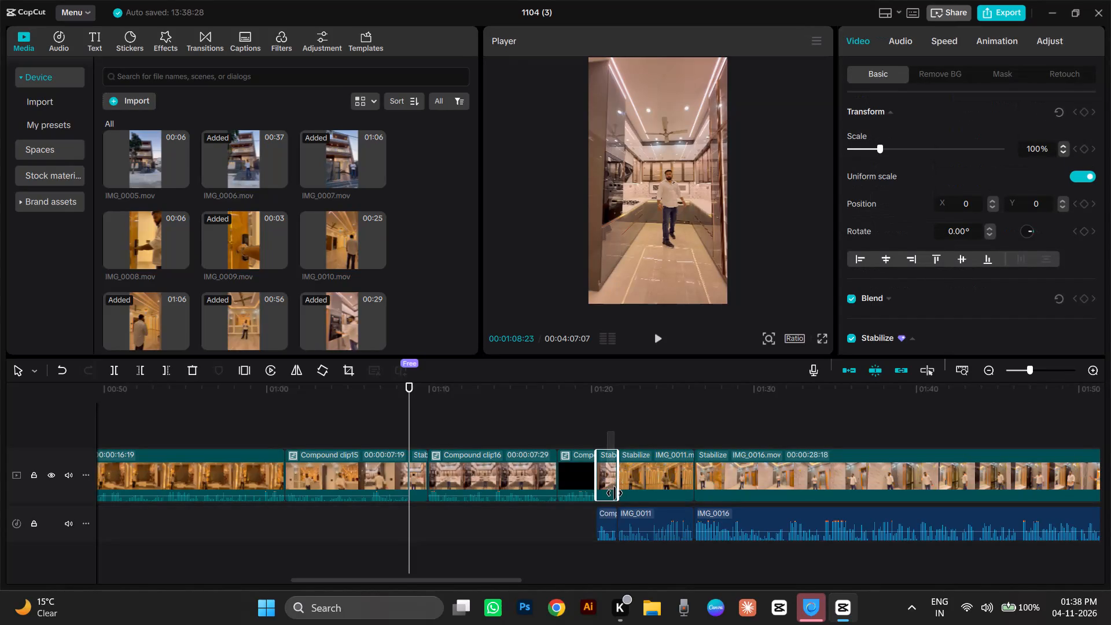
left_click_drag(615, 493, 611, 520)
right_click(610, 477)
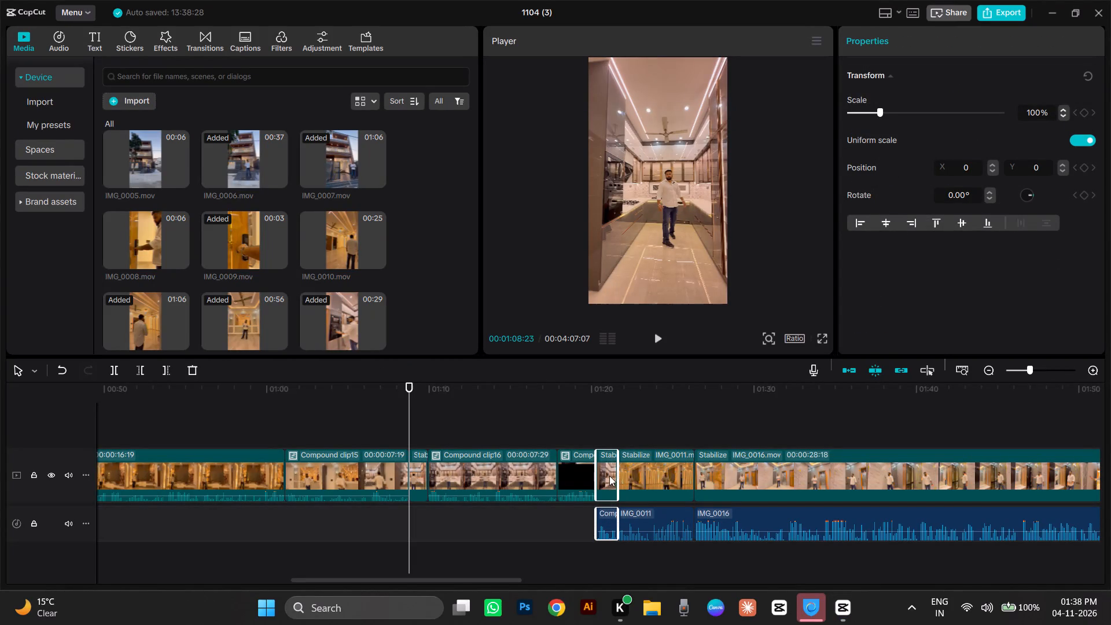
left_click(661, 367)
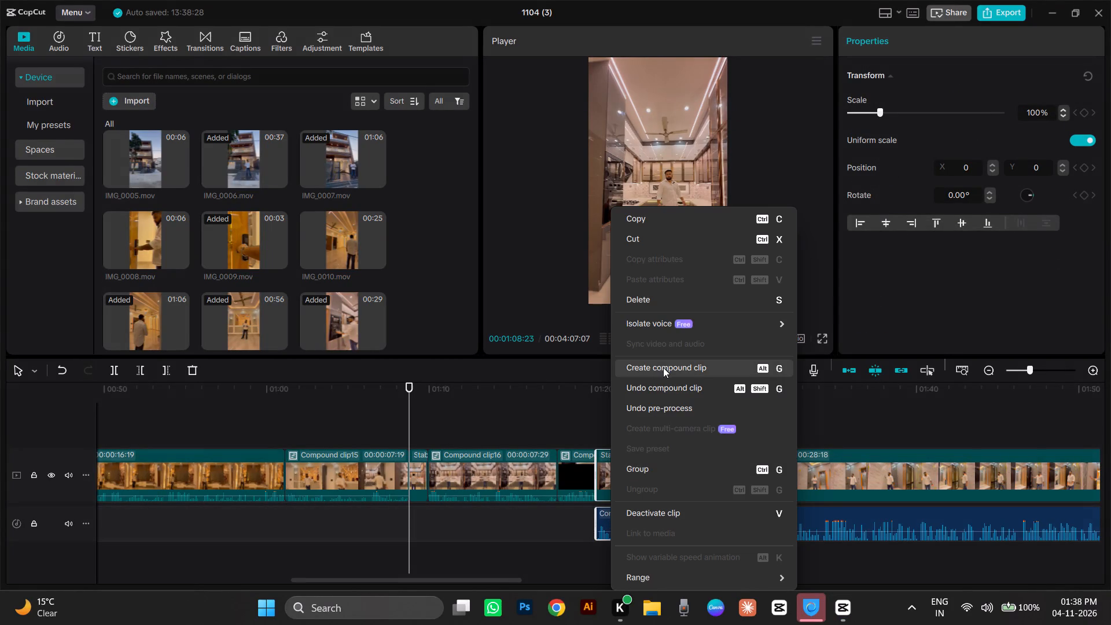
Combine the IMG_0011 video clip and its separate audio into a compound clip.
left_click_drag(650, 433, 663, 519)
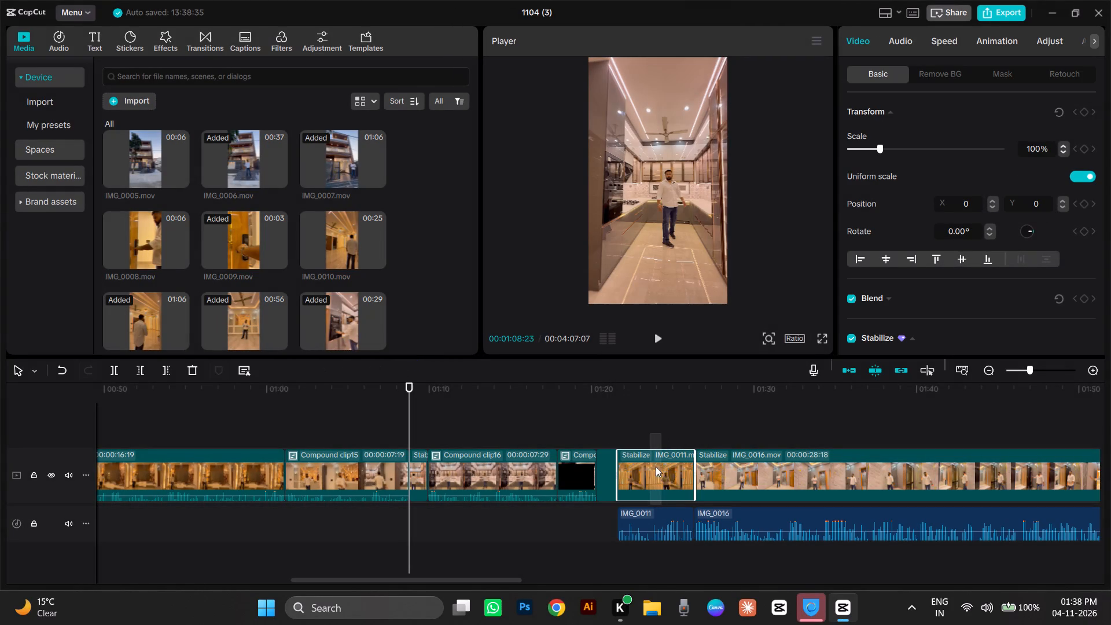
right_click(643, 469)
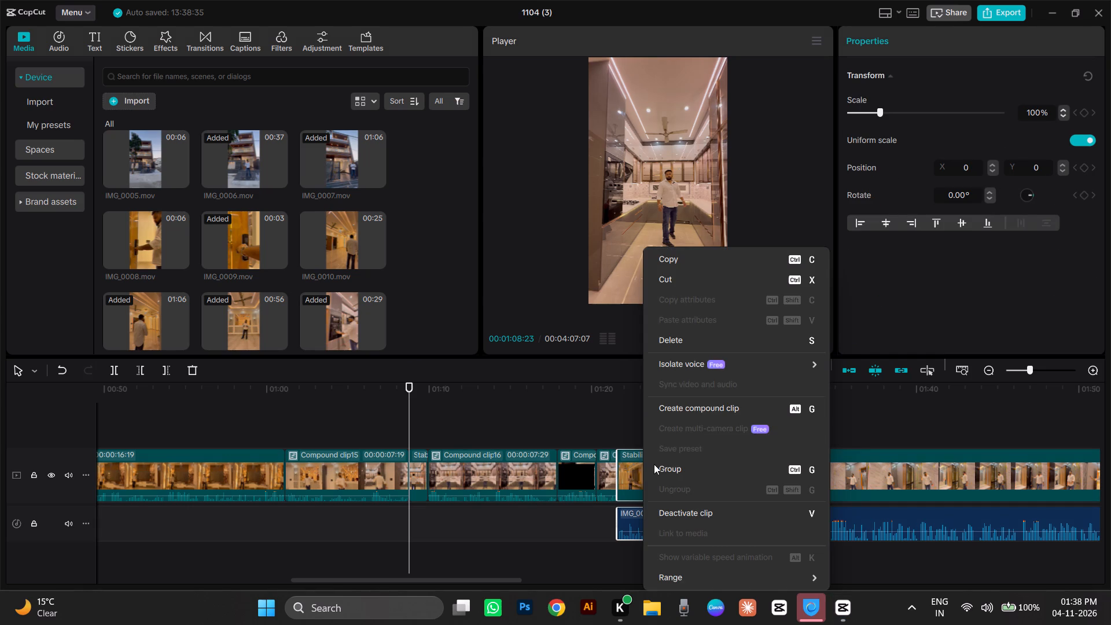
left_click(684, 402)
Combine the long IMG_0016 clip (00:00:28:18) and its separate audio into a compound clip.
left_click_drag(734, 431, 834, 514)
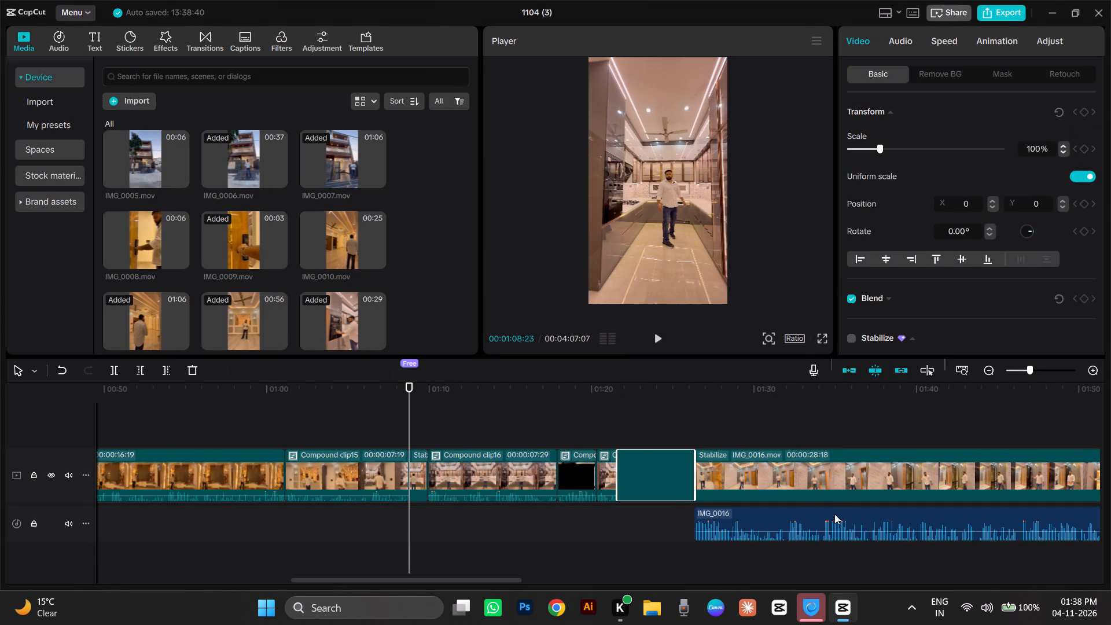
left_click_drag(834, 514, 844, 518)
right_click(847, 470)
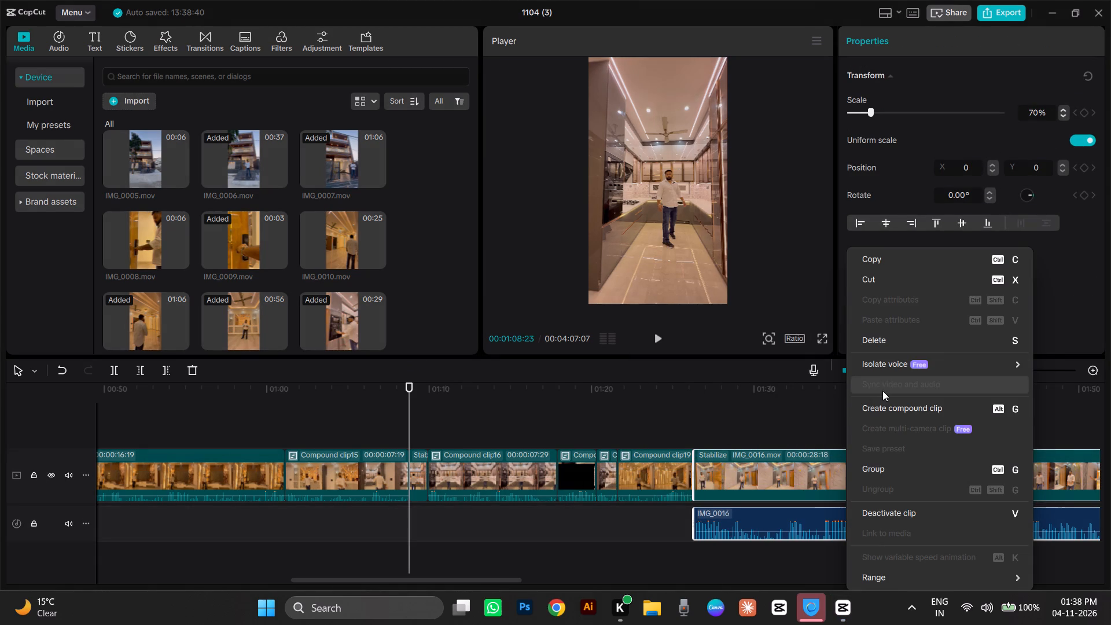
left_click(885, 407)
Combine the short remaining IMG_0016 clip at about 01:55 and its audio into a compound clip.
left_click_drag(511, 584, 579, 591)
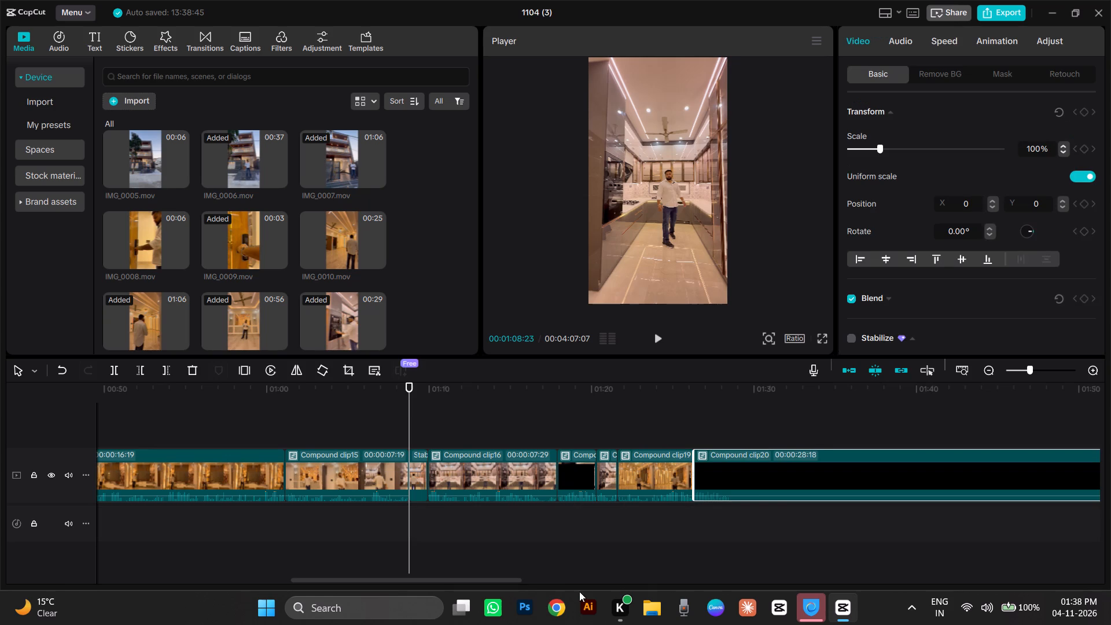
left_click_drag(579, 591, 626, 592)
left_click_drag(458, 578, 634, 595)
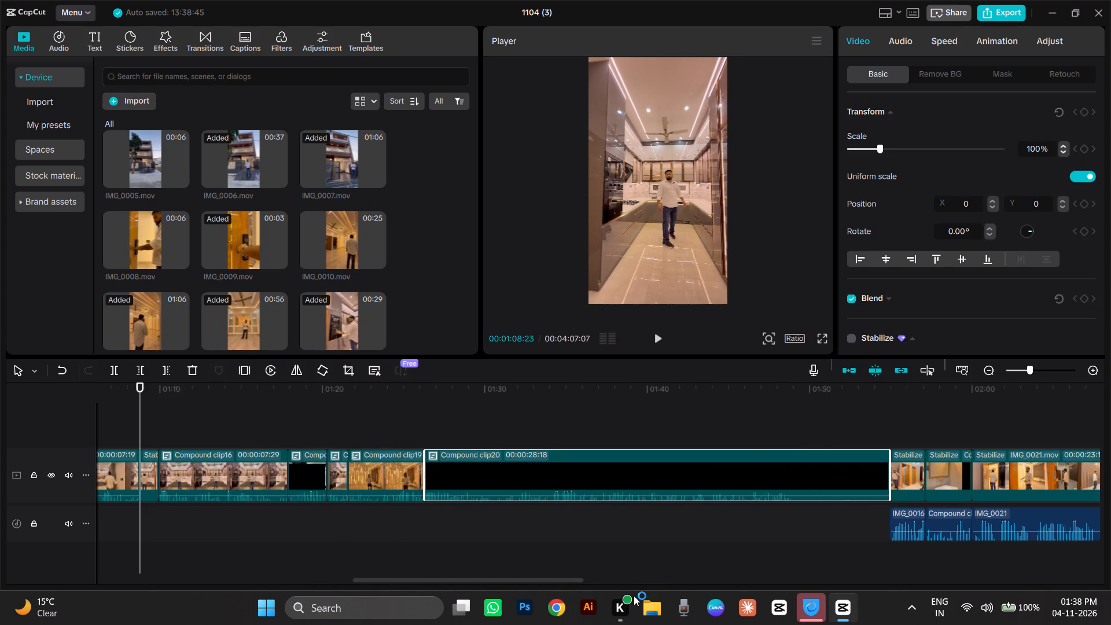
left_click_drag(634, 595, 664, 595)
left_click_drag(279, 433, 291, 482)
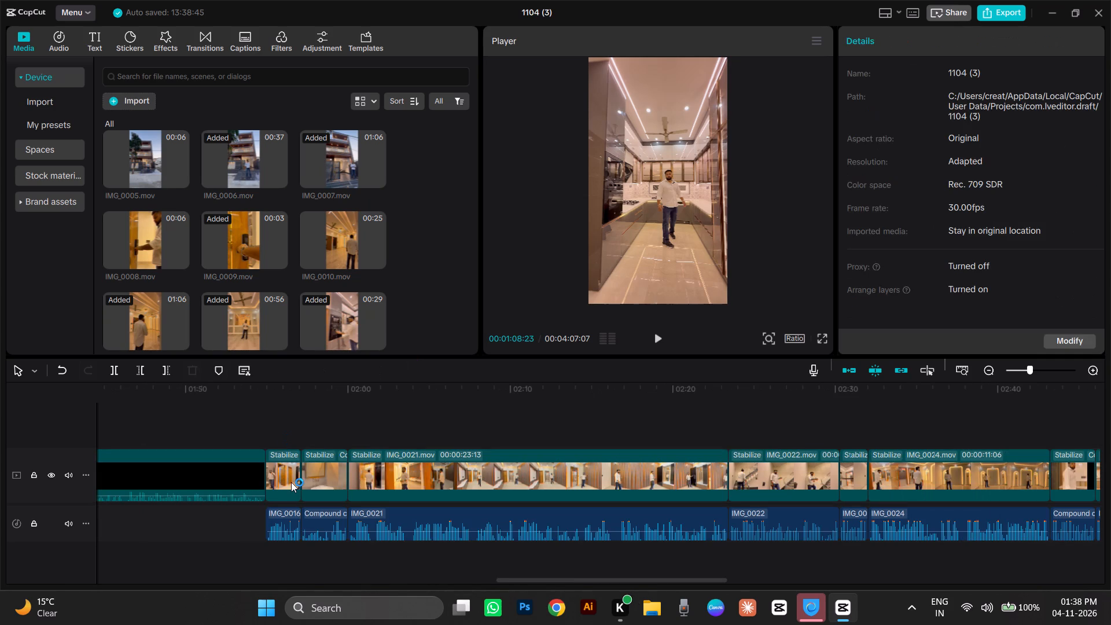
left_click_drag(291, 482, 285, 521)
right_click(280, 480)
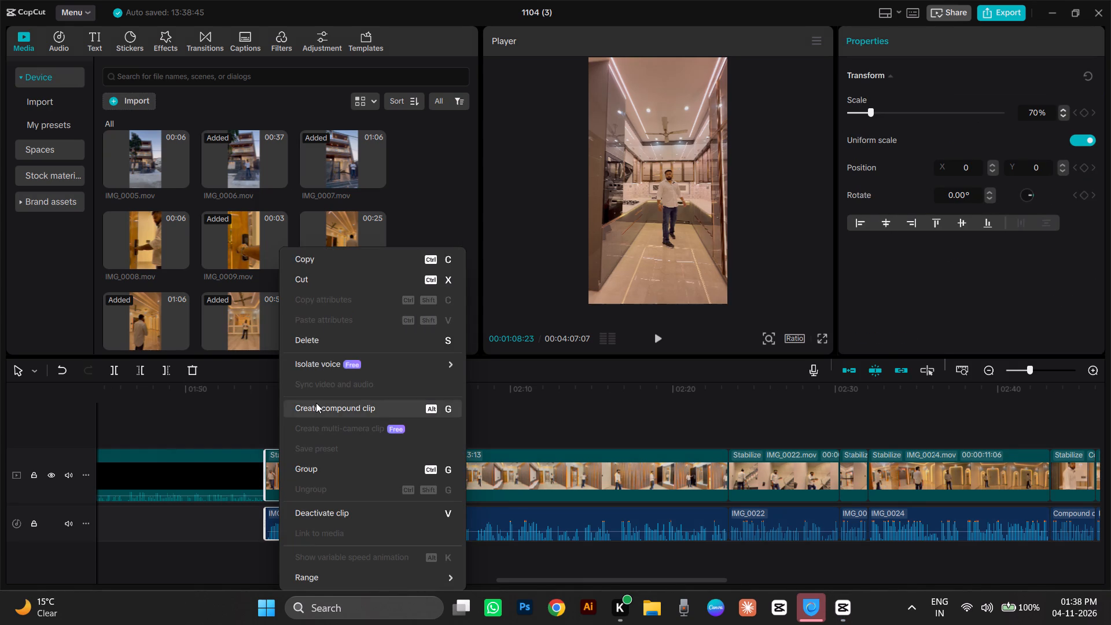
left_click(316, 403)
Combine the stabilized clip just before 02:00, ahead of IMG_0021, and its audio into a new compound clip.
left_click_drag(322, 429, 326, 519)
right_click(315, 477)
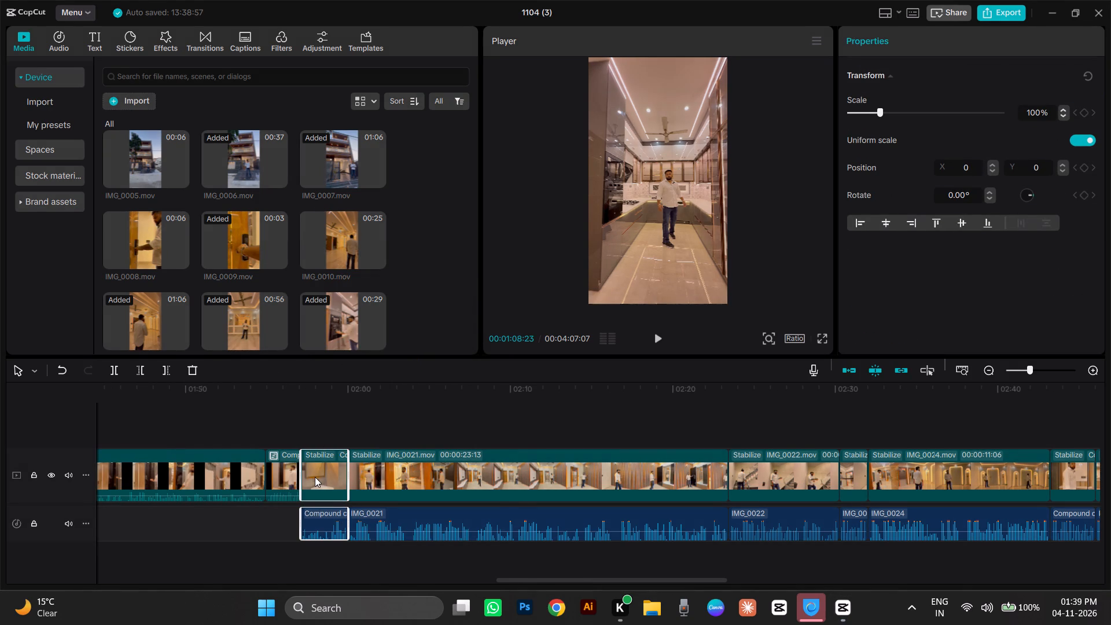
left_click(360, 373)
Combine the IMG_0021 video clip and its separate audio into a compound clip.
left_click_drag(444, 429, 540, 520)
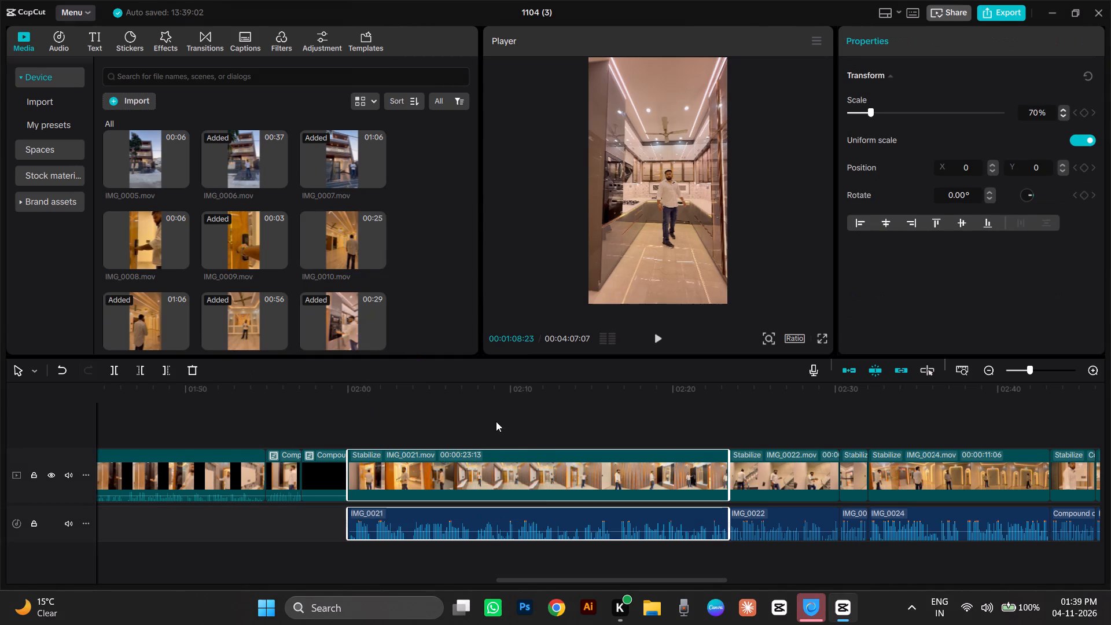
right_click(495, 420)
right_click(450, 461)
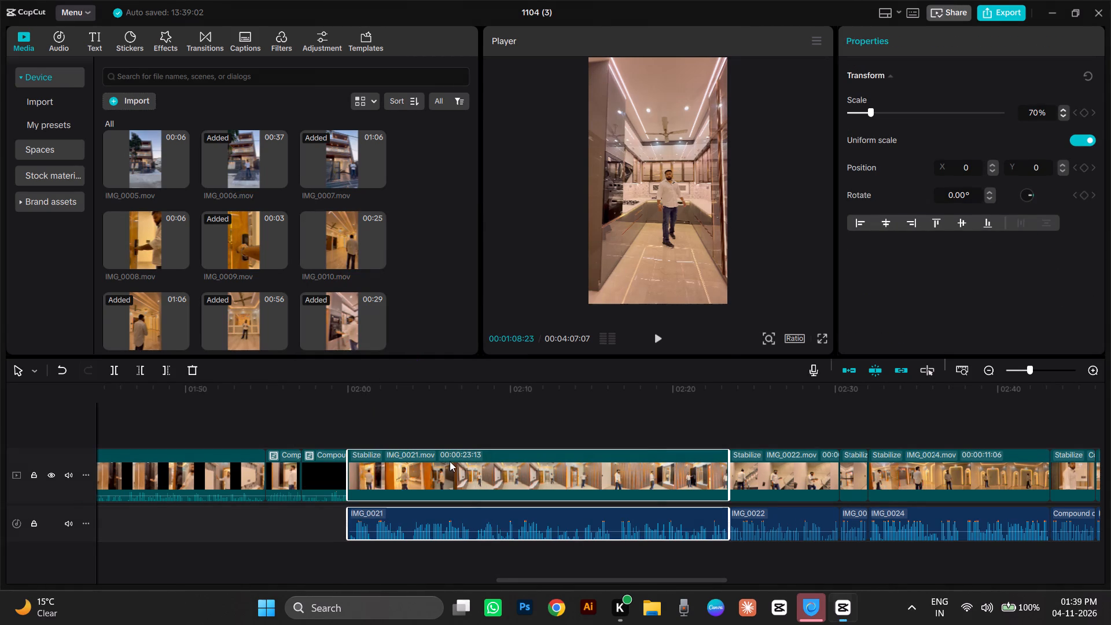
right_click(450, 461)
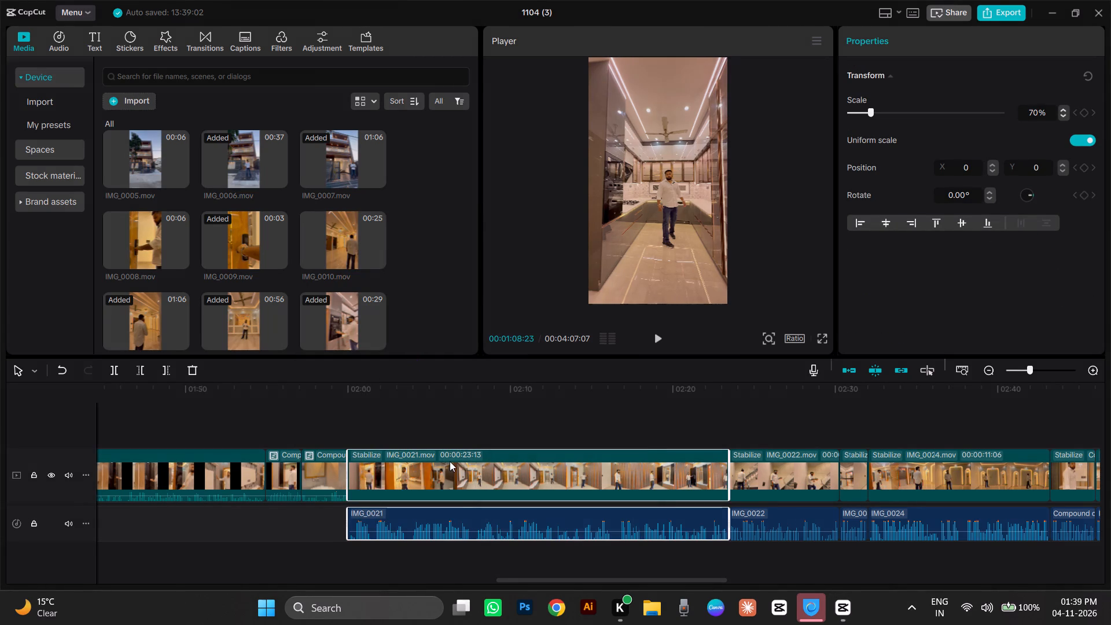
left_click(501, 412)
Combine the IMG_0022 video clip ending at about 02:30 and its audio into a compound clip.
left_click_drag(808, 432, 810, 433)
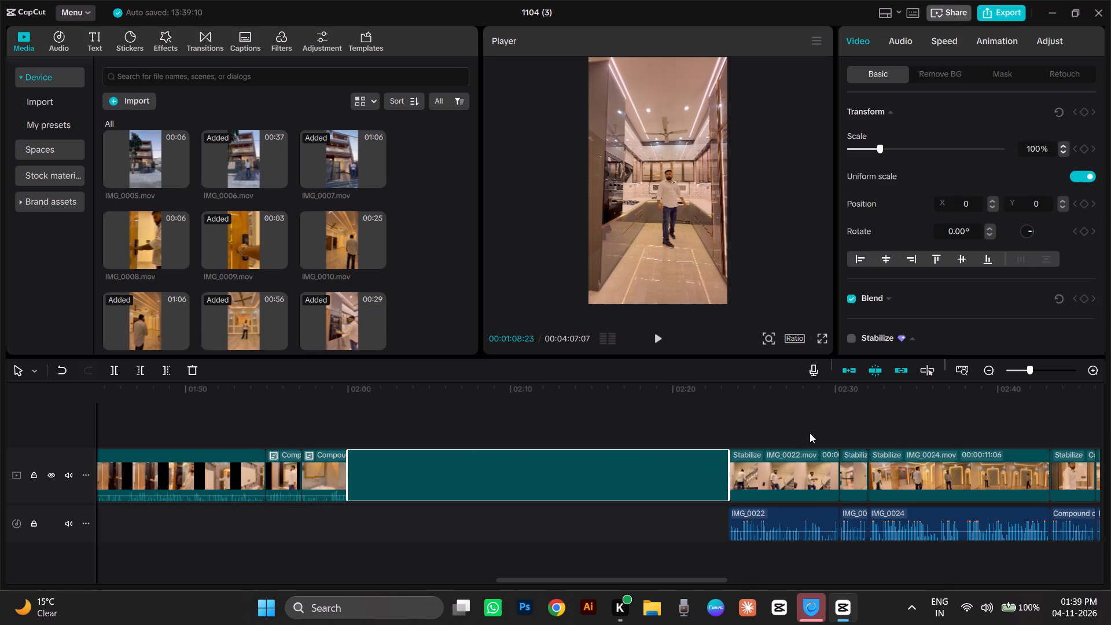
left_click_drag(810, 433, 804, 514)
right_click(774, 489)
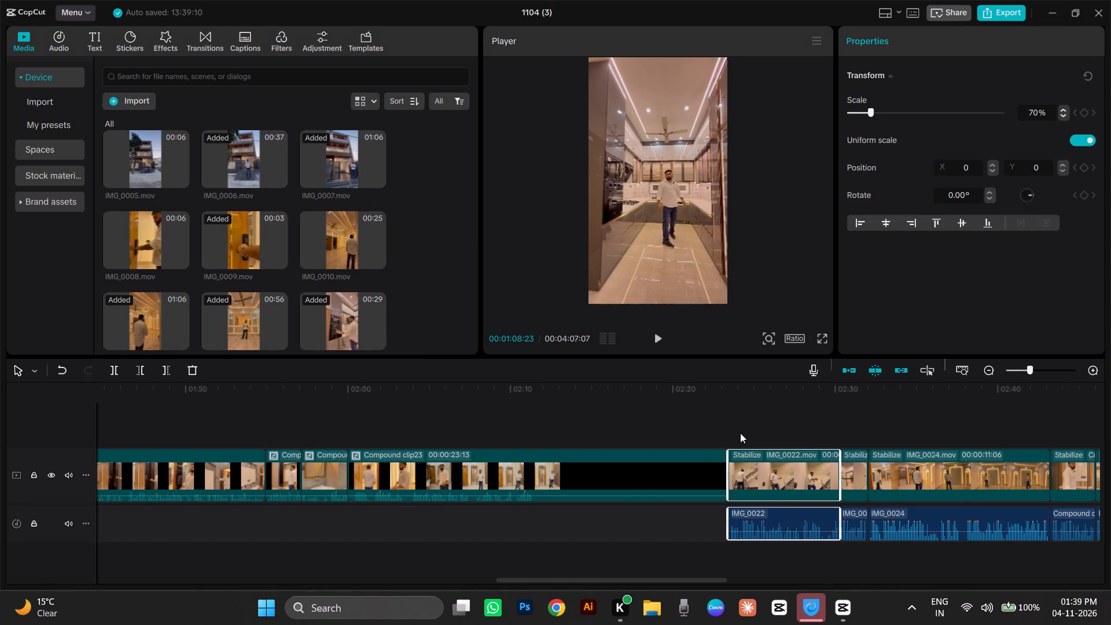
left_click(851, 418)
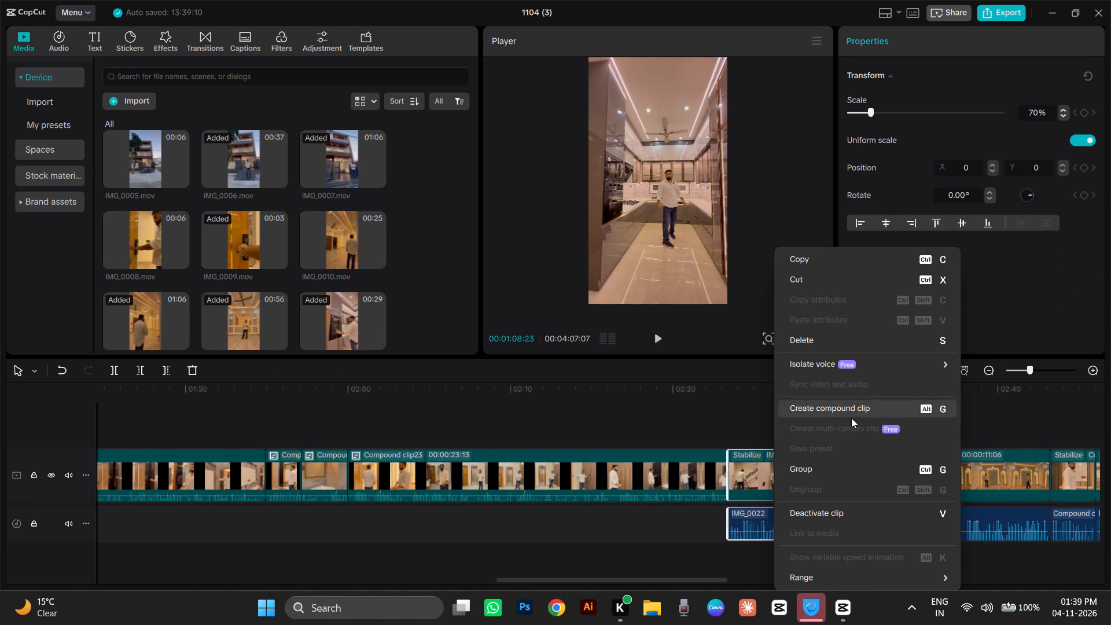
Combine the short stabilized clip at 02:30, just before IMG_0024, and its audio into a compound clip.
left_click_drag(688, 580, 690, 580)
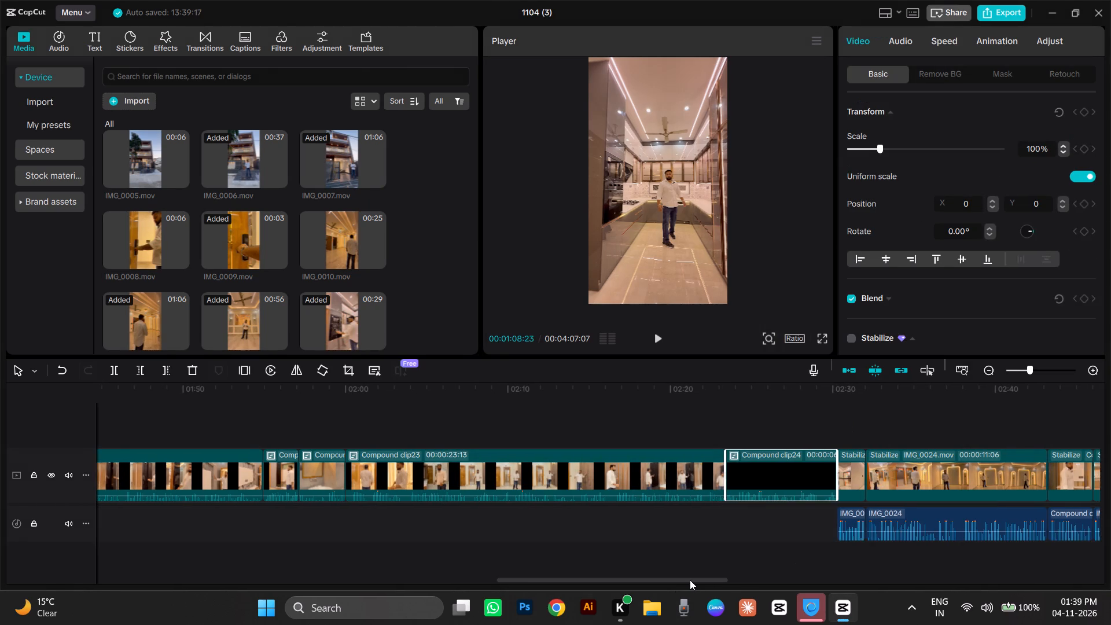
left_click_drag(690, 580, 792, 587)
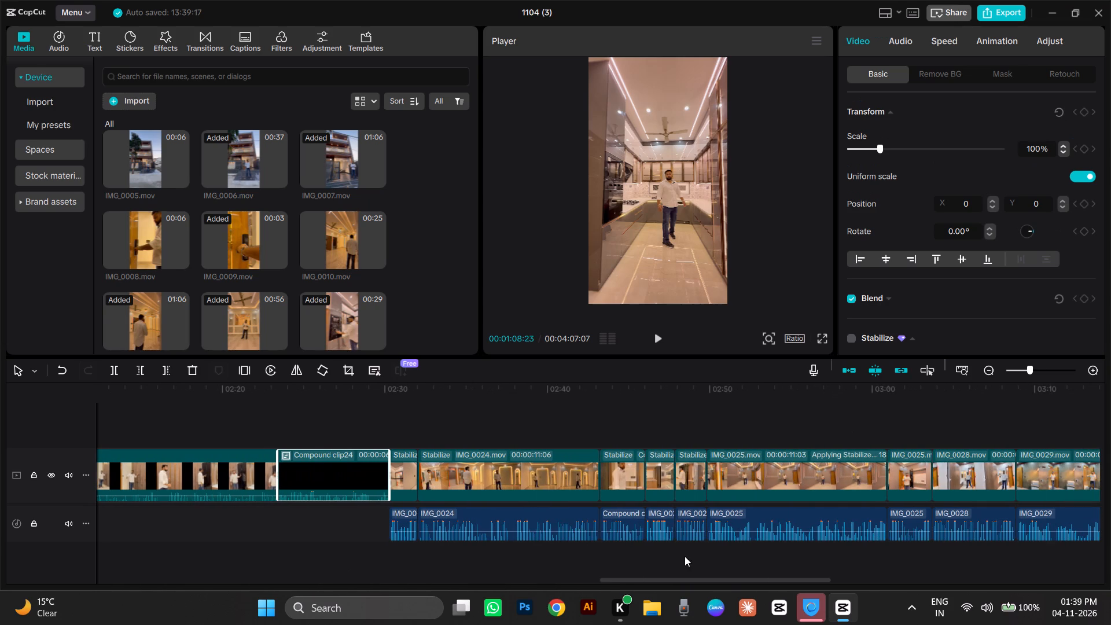
left_click_drag(400, 442, 409, 520)
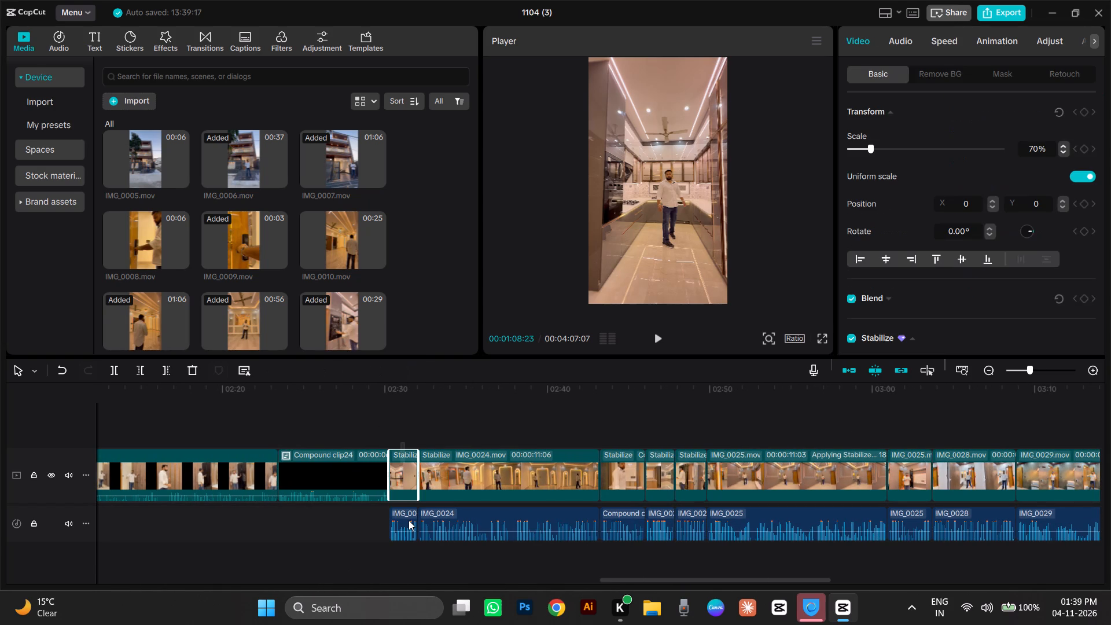
left_click_drag(409, 520, 409, 522)
right_click(407, 477)
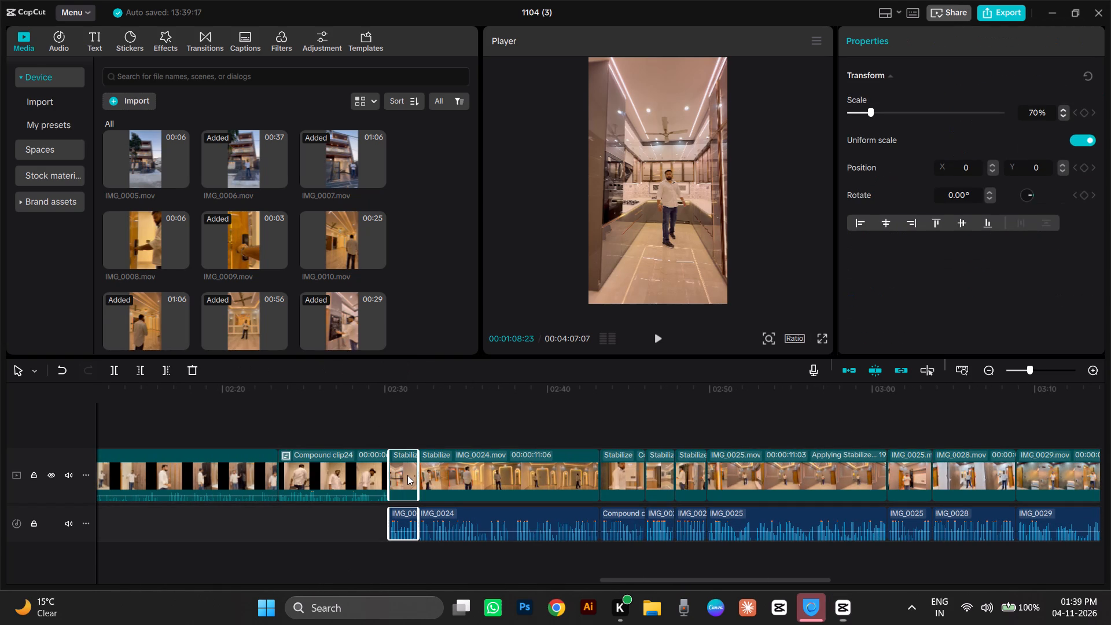
left_click(480, 400)
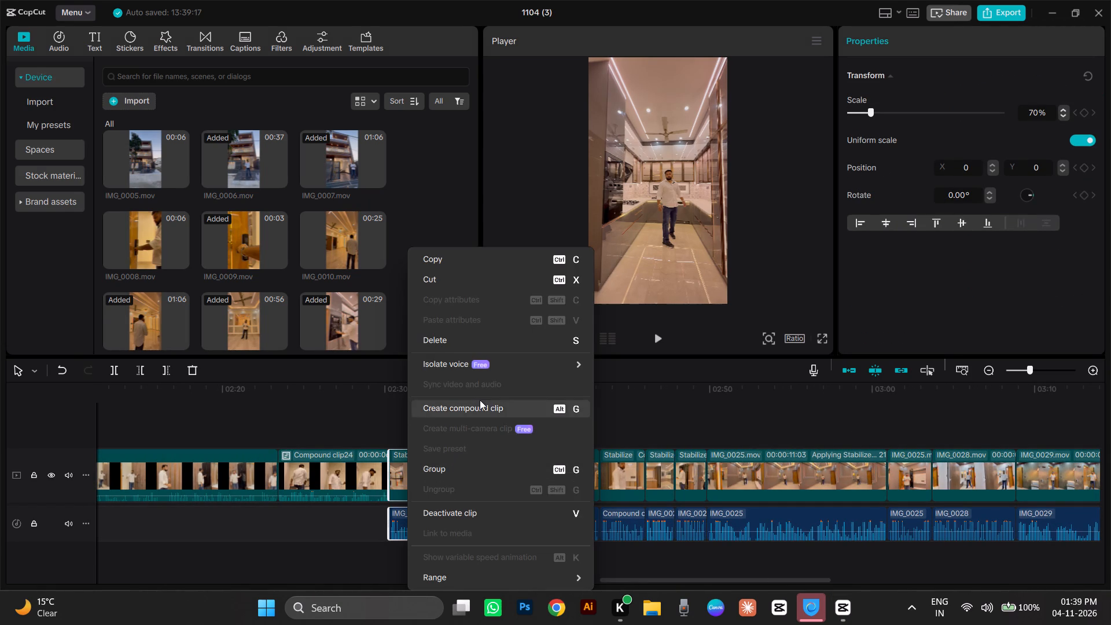
Combine the IMG_0024 clip (00:00:11:06) and its separate audio into a compound clip.
left_click_drag(477, 422, 501, 525)
right_click(484, 486)
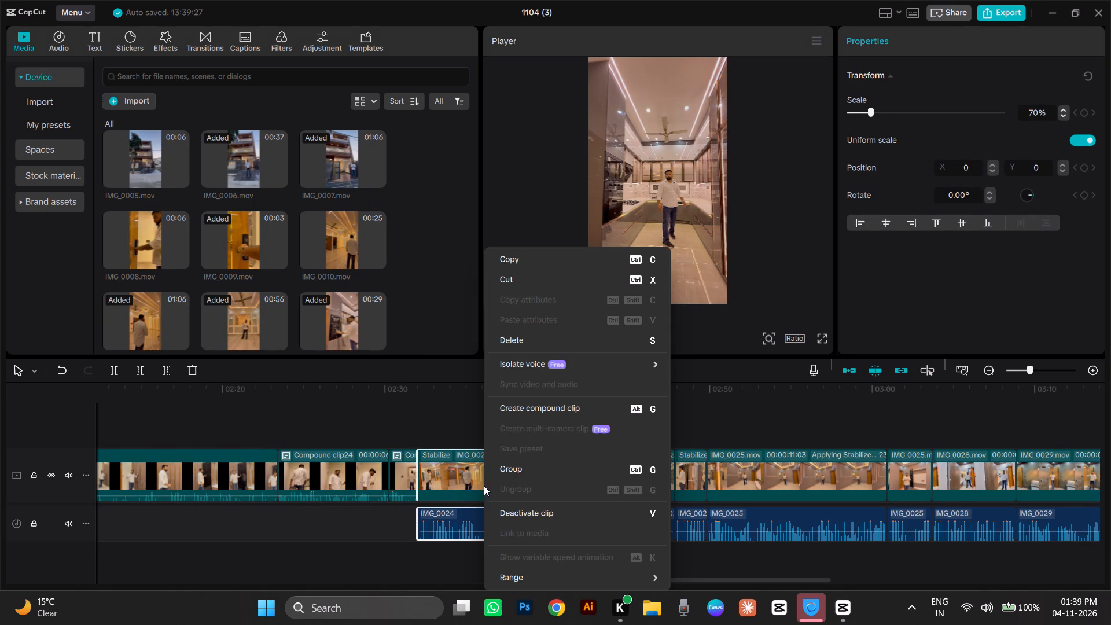
left_click(523, 414)
Combine the stabilized clip directly after IMG_0024, at about 02:43, and its audio into a new compound clip.
left_click_drag(619, 441, 629, 486)
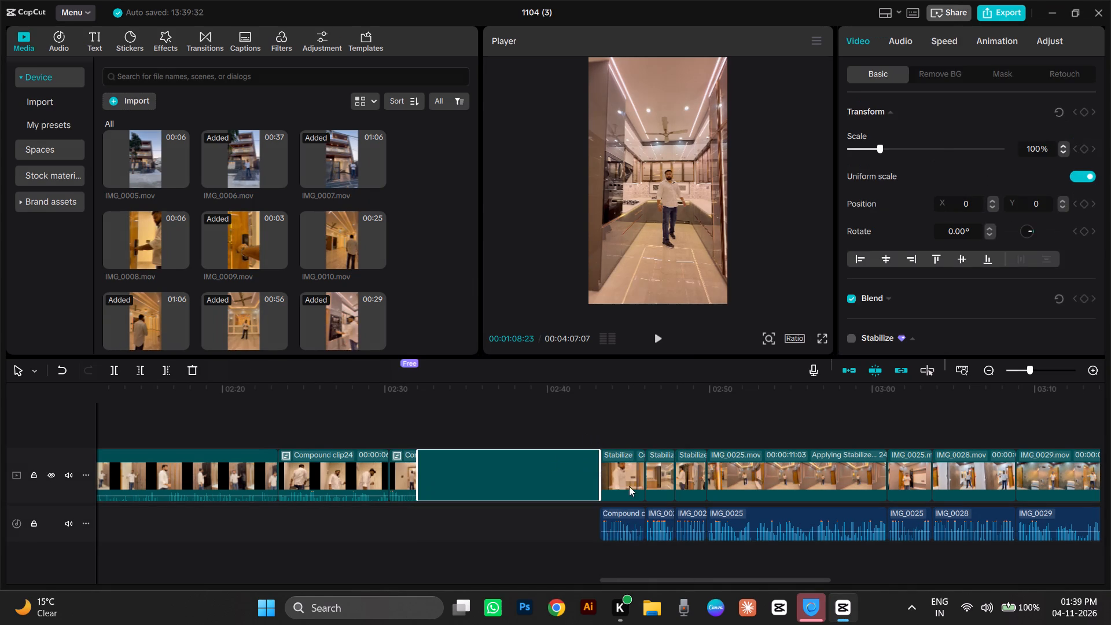
left_click_drag(629, 486, 630, 520)
right_click(619, 474)
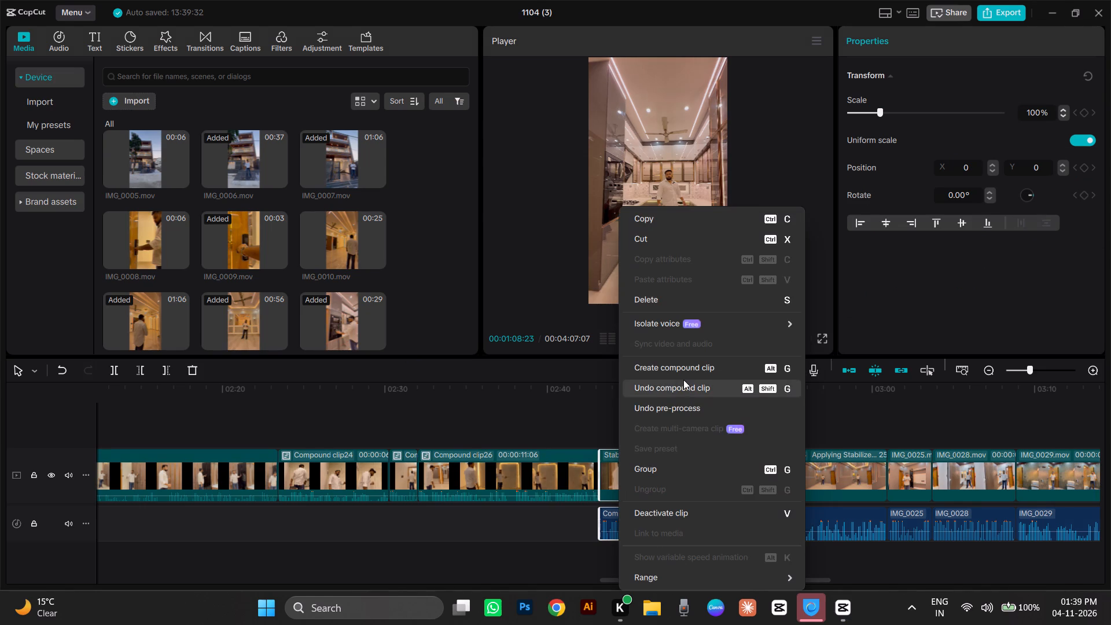
left_click(693, 371)
Combine the short stabilized clip at about 02:46 and its audio into a compound clip.
left_click_drag(660, 438, 666, 459)
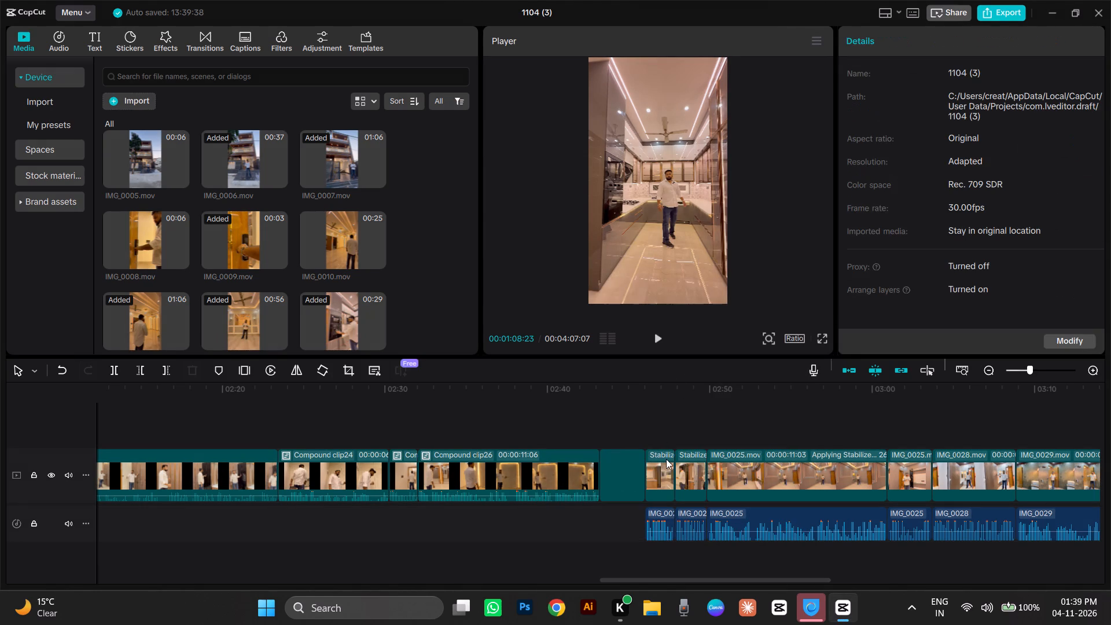
left_click_drag(666, 459, 665, 517)
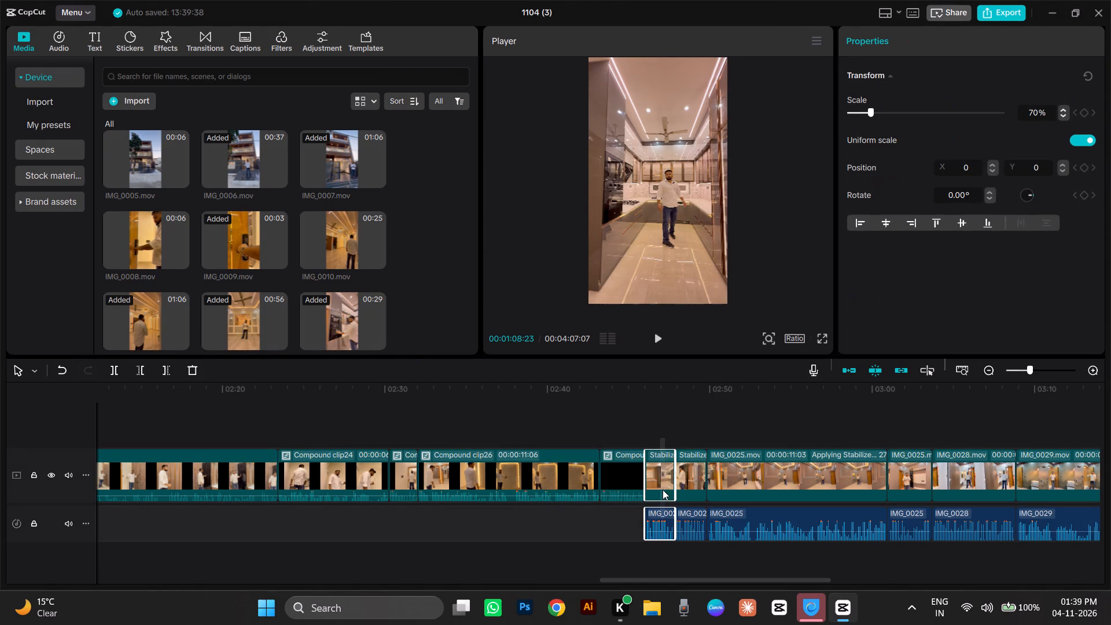
right_click(663, 482)
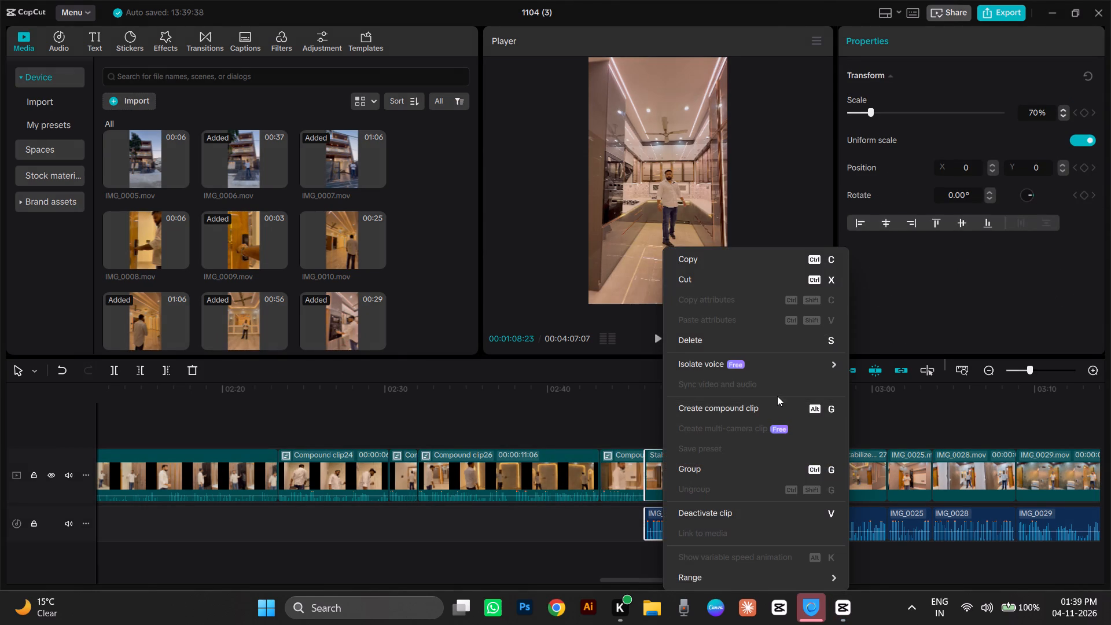
left_click(751, 414)
Combine the short stabilized clip at about 02:48, just before IMG_0025, and its audio into a compound clip.
left_click_drag(691, 430, 696, 469)
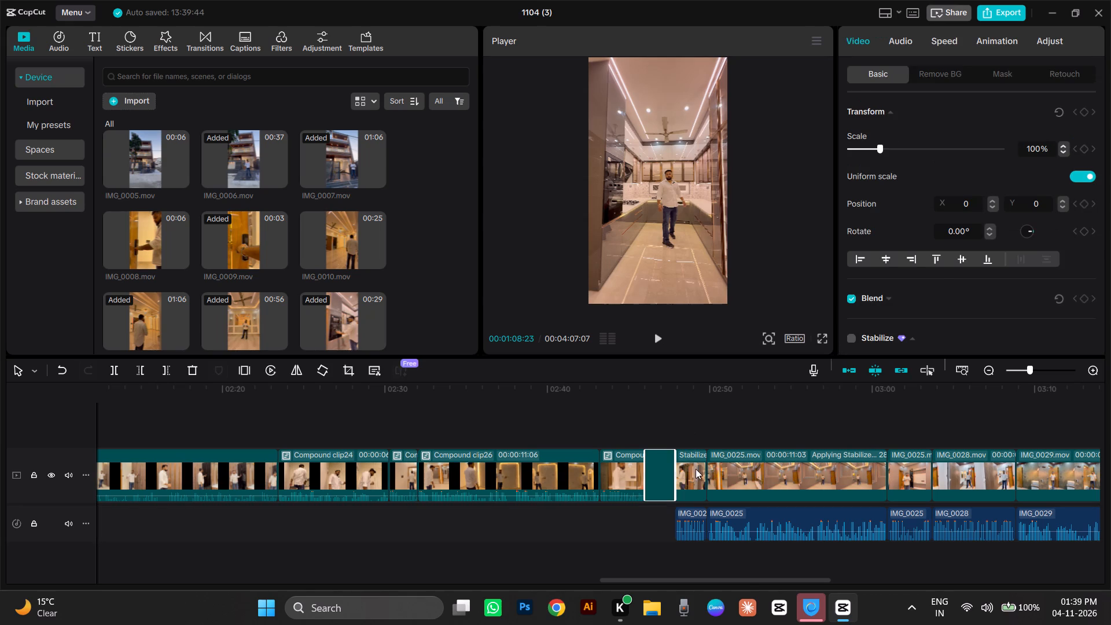
left_click_drag(696, 469, 698, 516)
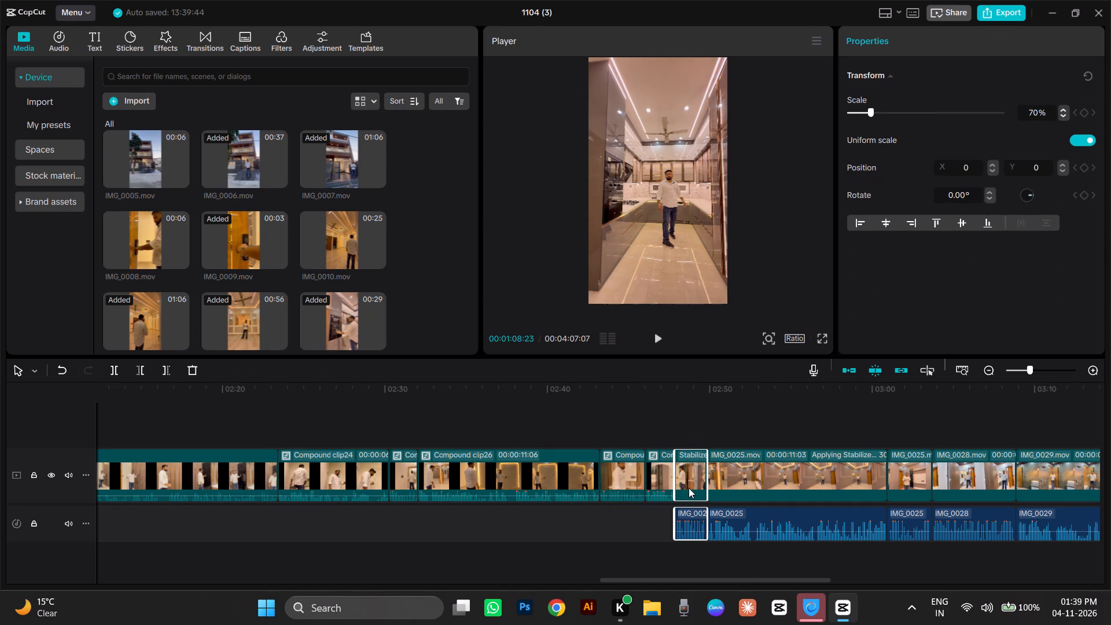
right_click(689, 488)
left_click(735, 402)
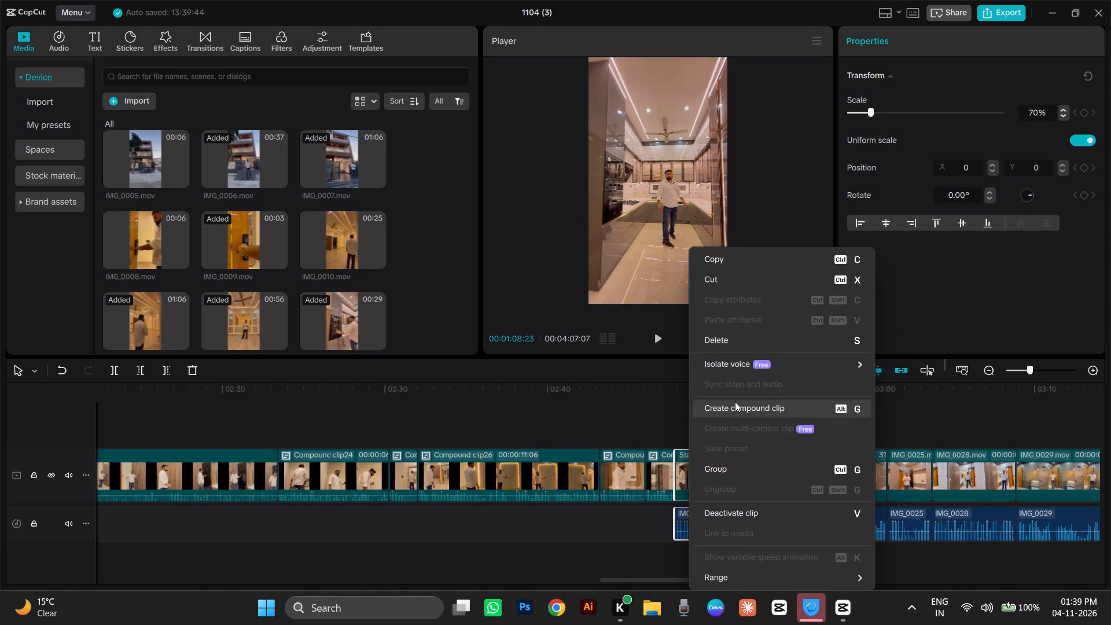
Combine the IMG_0025 clip (00:00:11:03) and its separate audio into a compound clip.
left_click_drag(744, 434, 772, 512)
right_click(768, 491)
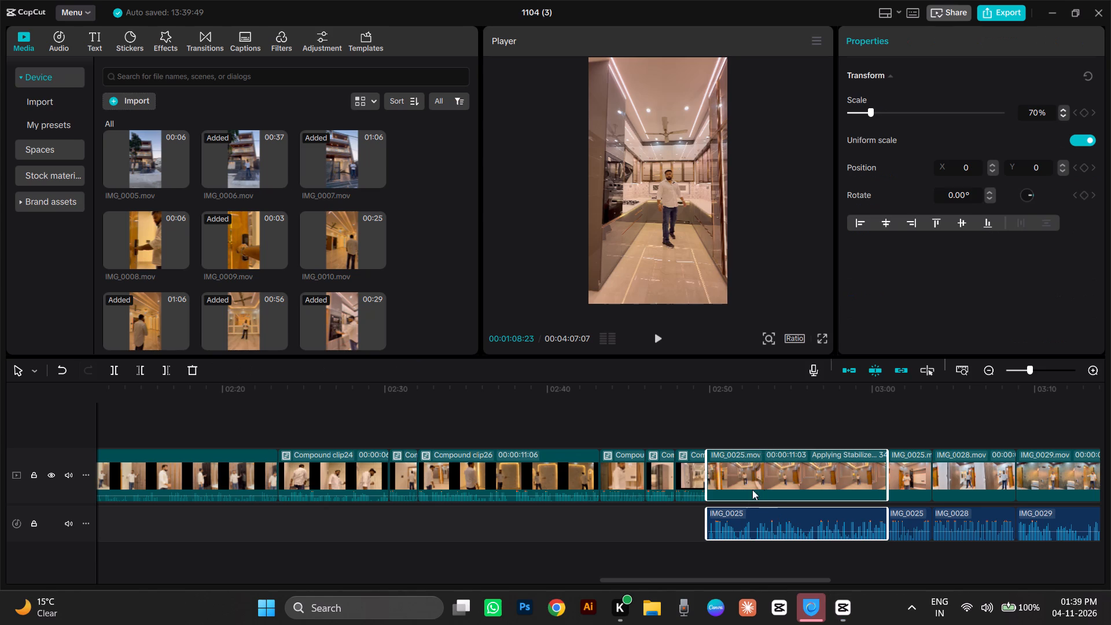
left_click(814, 407)
Combine the short IMG_0025 clip at about 03:01, just before IMG_0028, and its separate audio into a compound clip.
left_click_drag(709, 577, 811, 583)
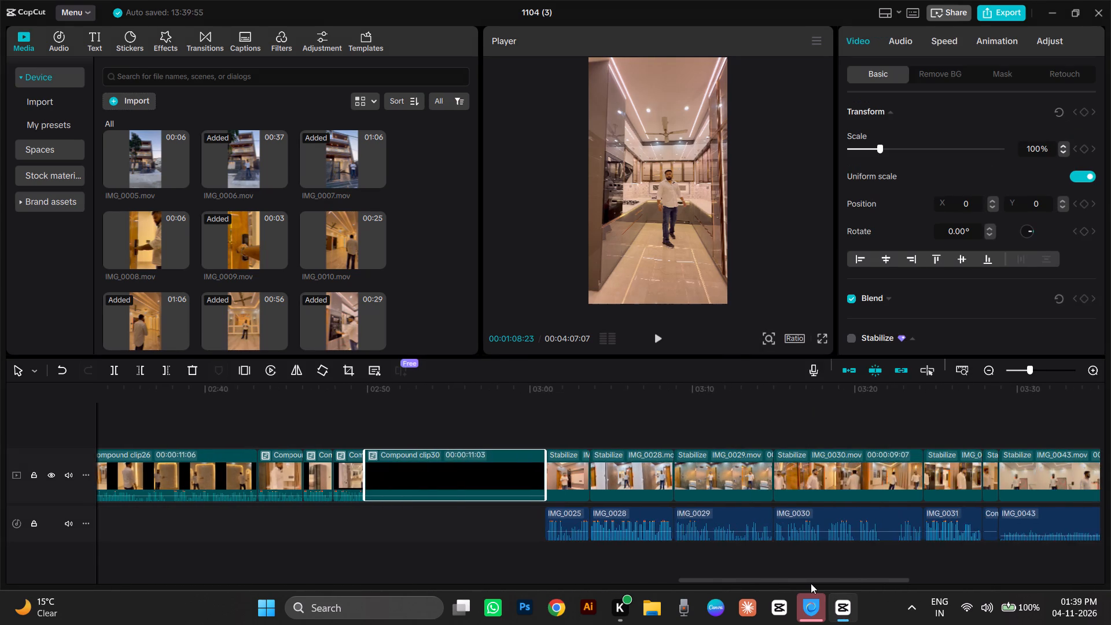
left_click_drag(811, 583, 863, 581)
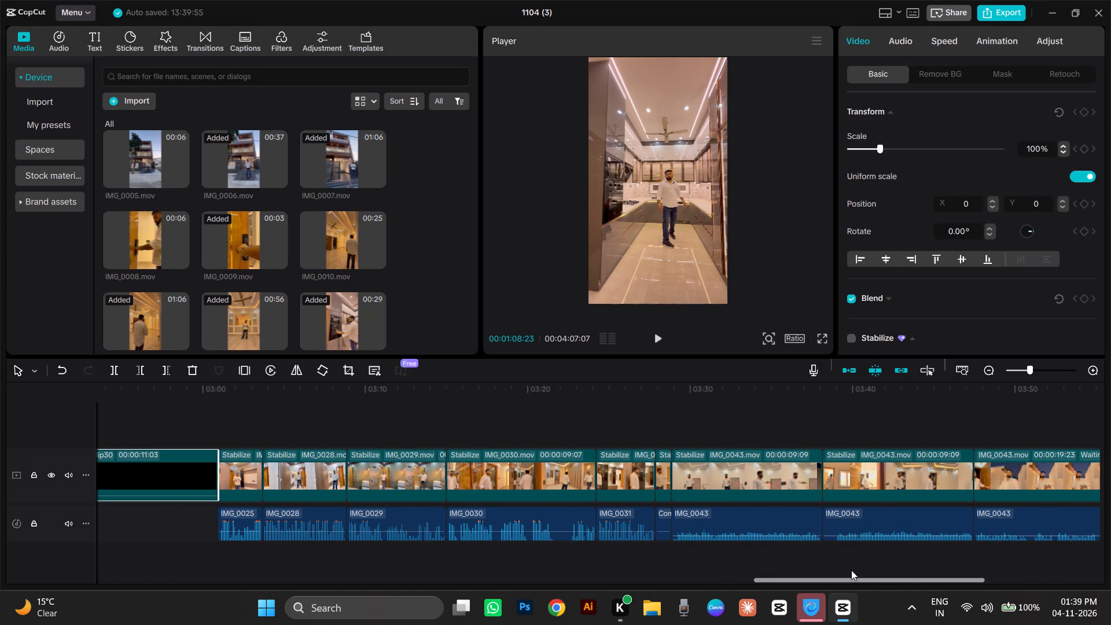
left_click_drag(252, 429, 252, 512)
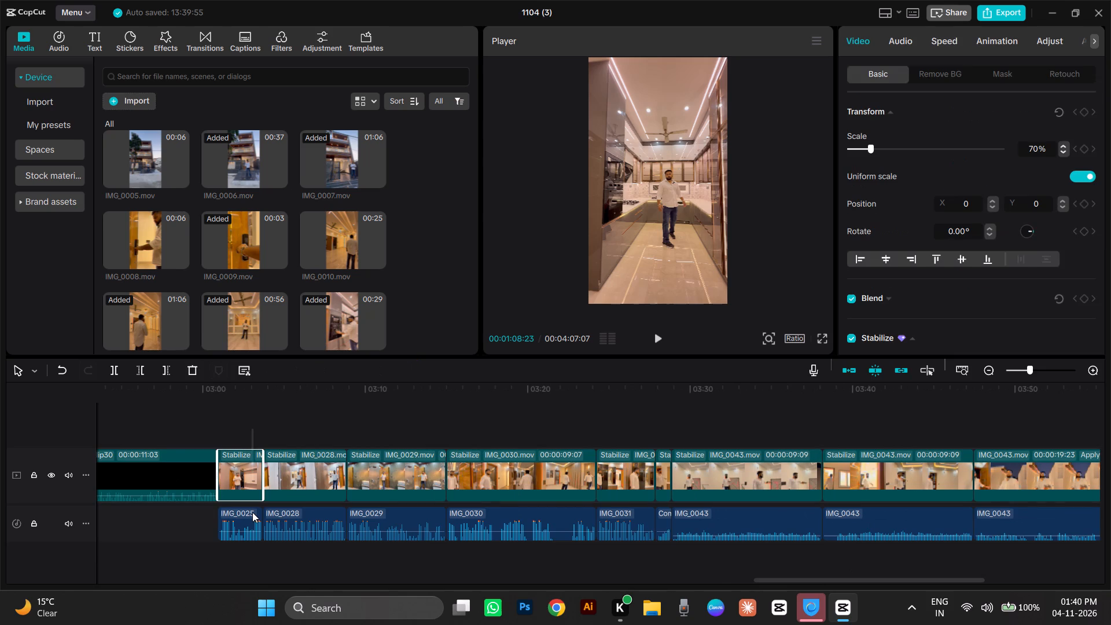
left_click_drag(252, 512, 251, 518)
right_click(244, 494)
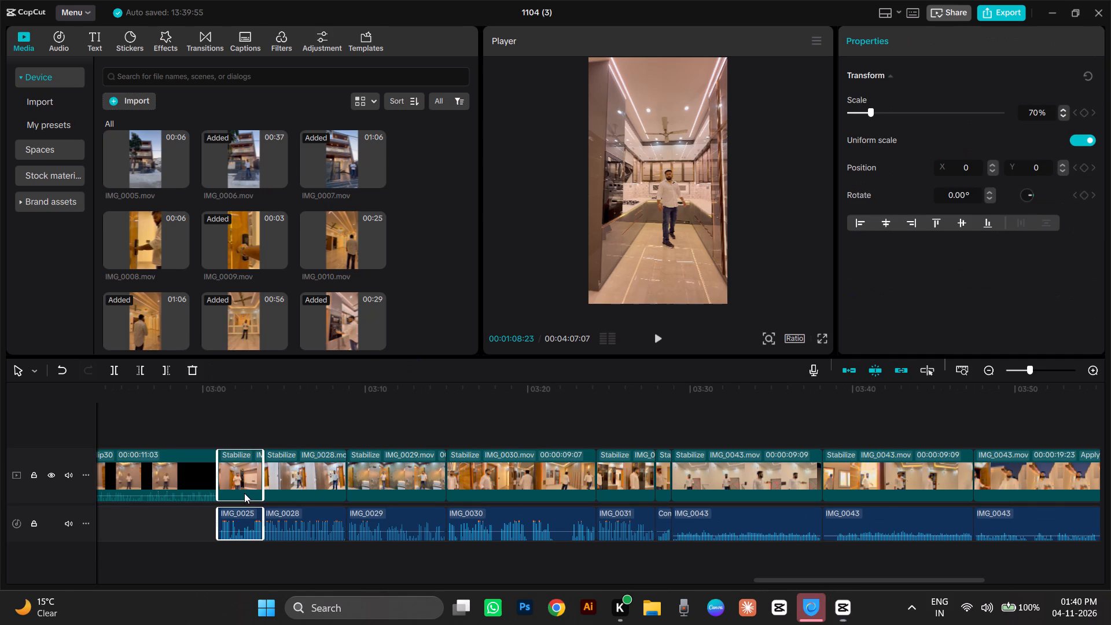
left_click(313, 412)
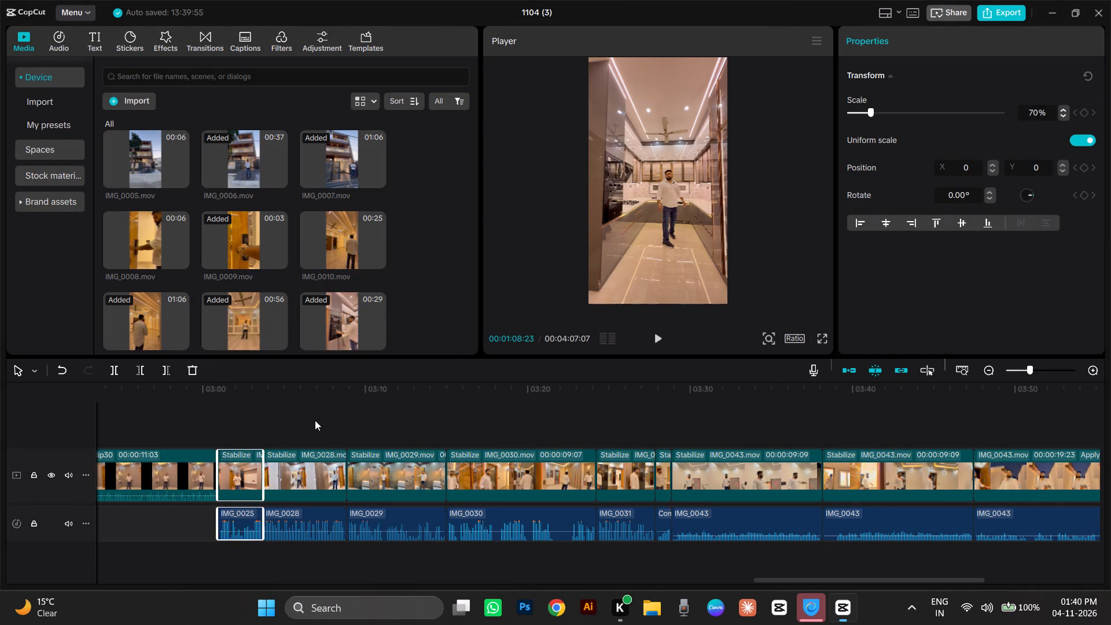
Combine the stabilized IMG_0028 clip and its separate audio into a compound clip.
left_click_drag(315, 427, 317, 519)
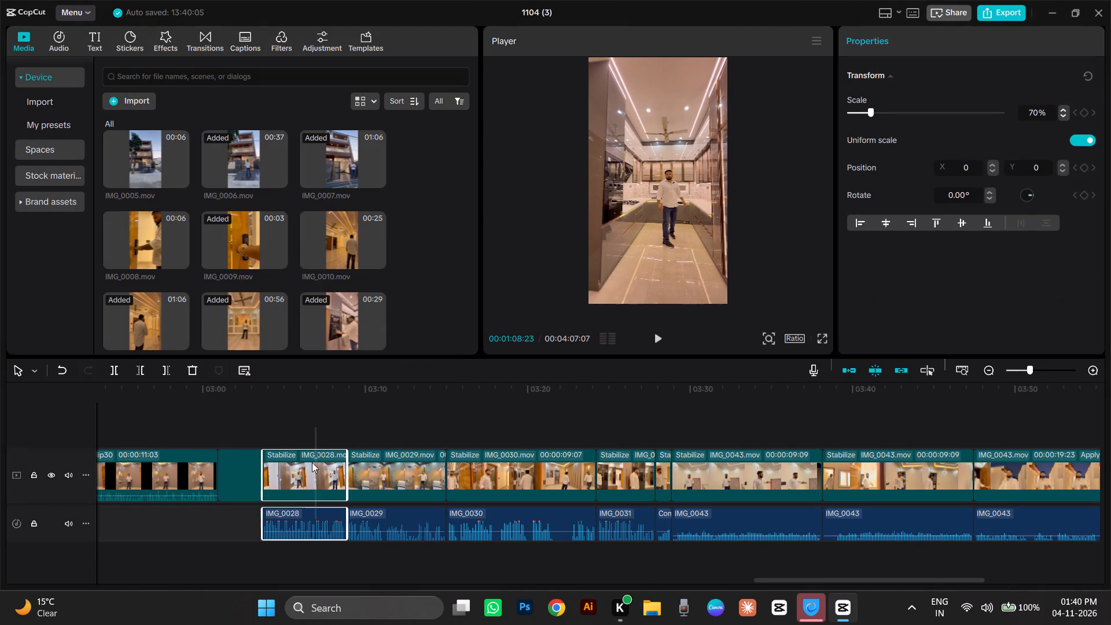
right_click(312, 462)
left_click(340, 414)
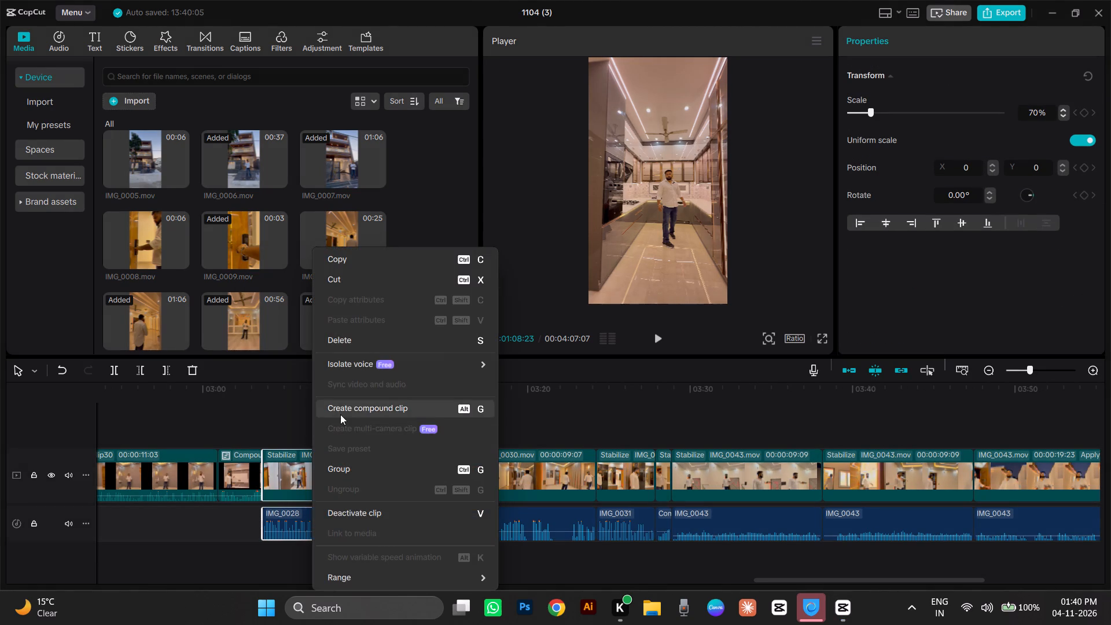
Combine the stabilized IMG_0029 clip and its separate audio into a compound clip.
left_click_drag(374, 437, 396, 524)
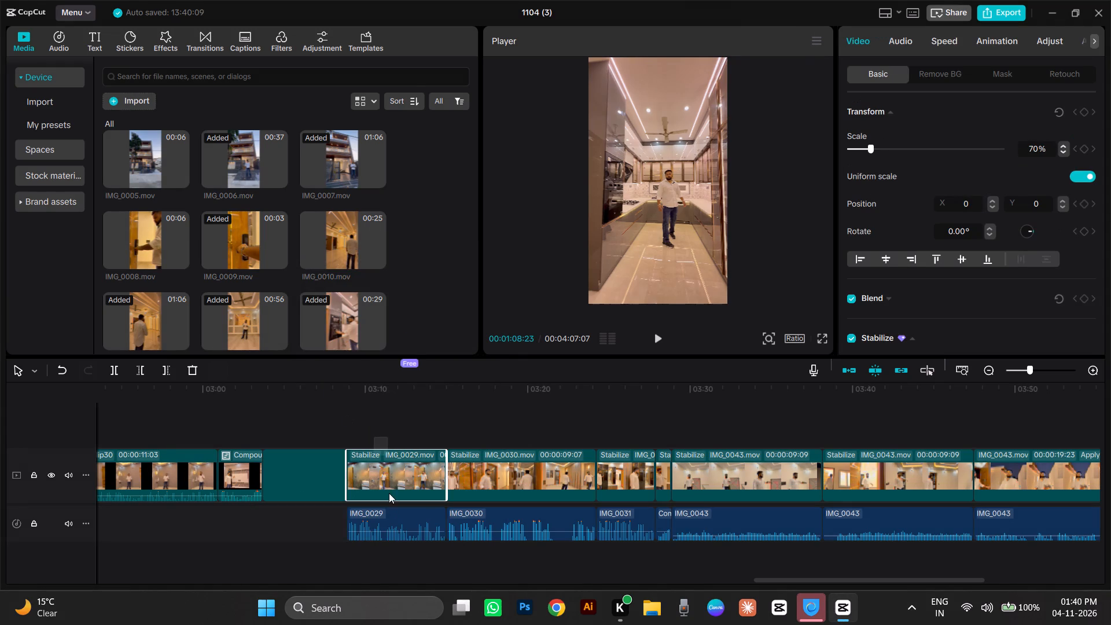
right_click(389, 484)
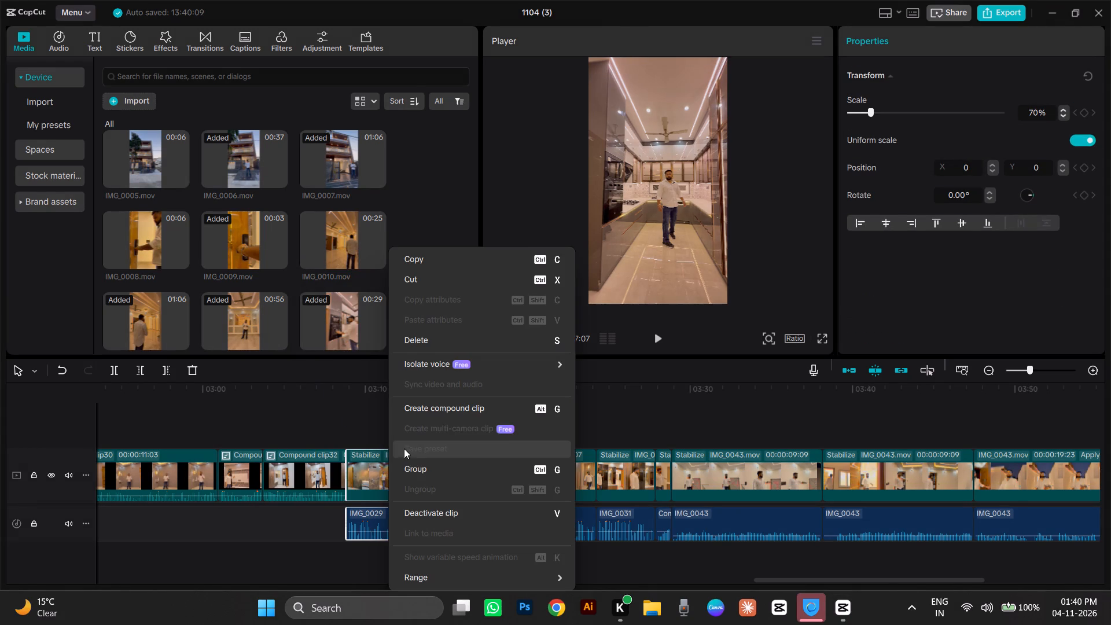
left_click(419, 412)
Combine the stabilized IMG_0030 clip (00:00:09:07) and its separate audio into a compound clip.
left_click_drag(489, 440, 521, 524)
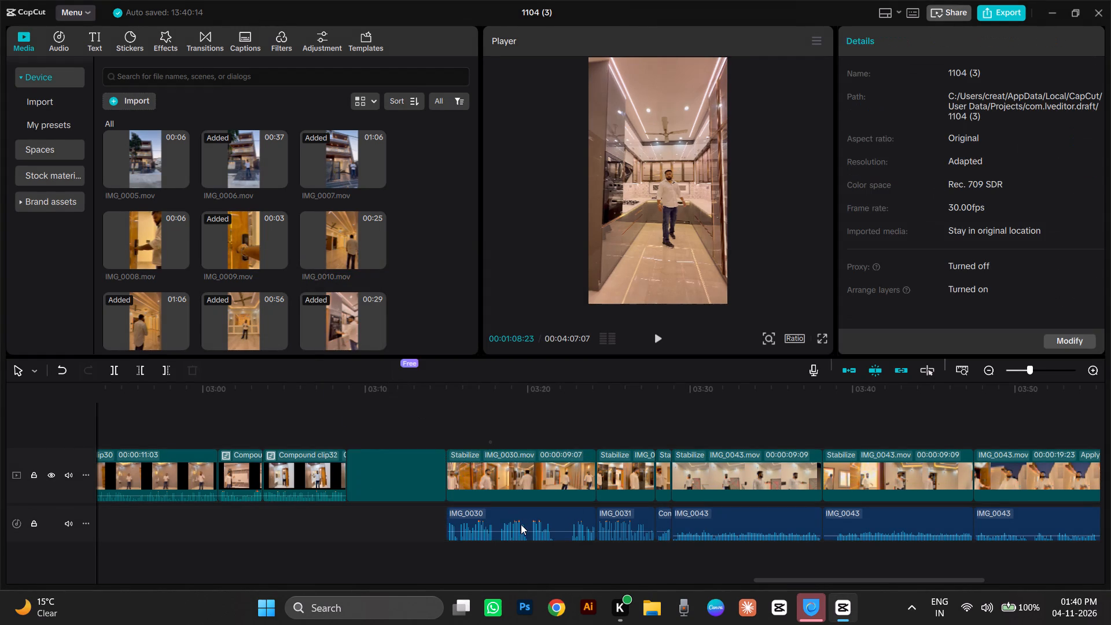
left_click_drag(521, 524, 521, 514)
right_click(516, 487)
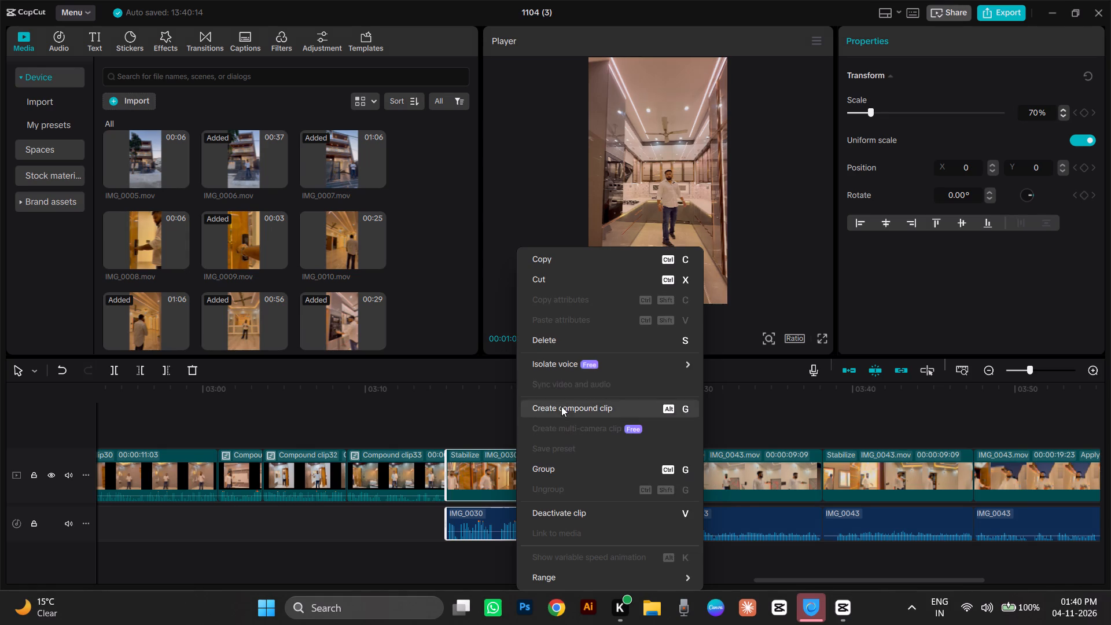
left_click(561, 406)
Combine the stabilized IMG_0031 clip and its separate audio into a compound clip.
left_click_drag(880, 575, 911, 584)
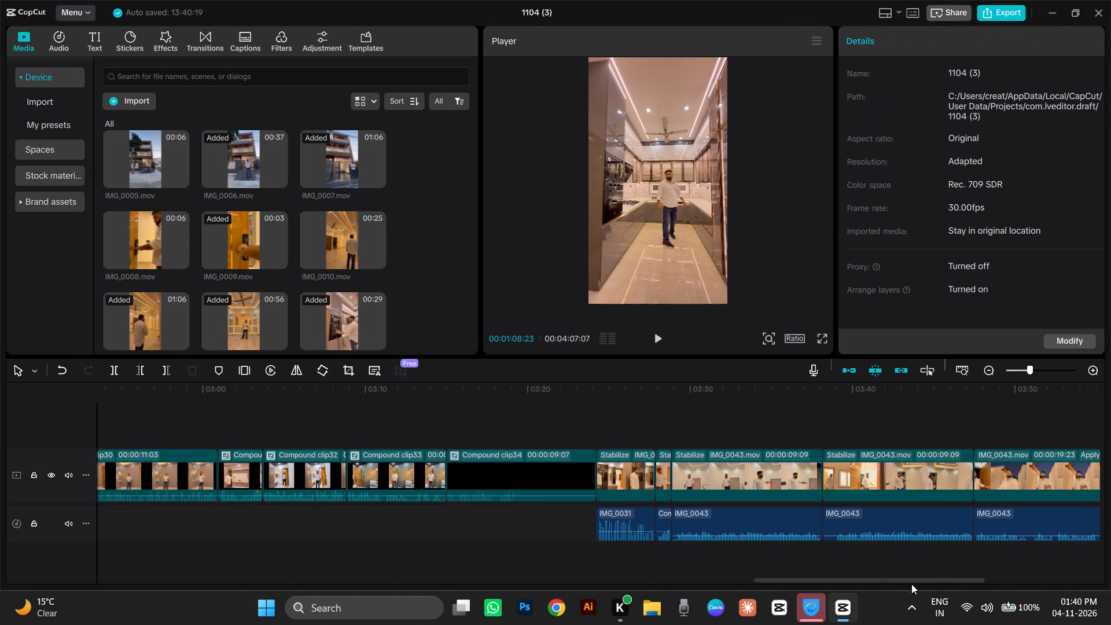
left_click_drag(911, 584, 947, 583)
left_click_drag(841, 580, 918, 584)
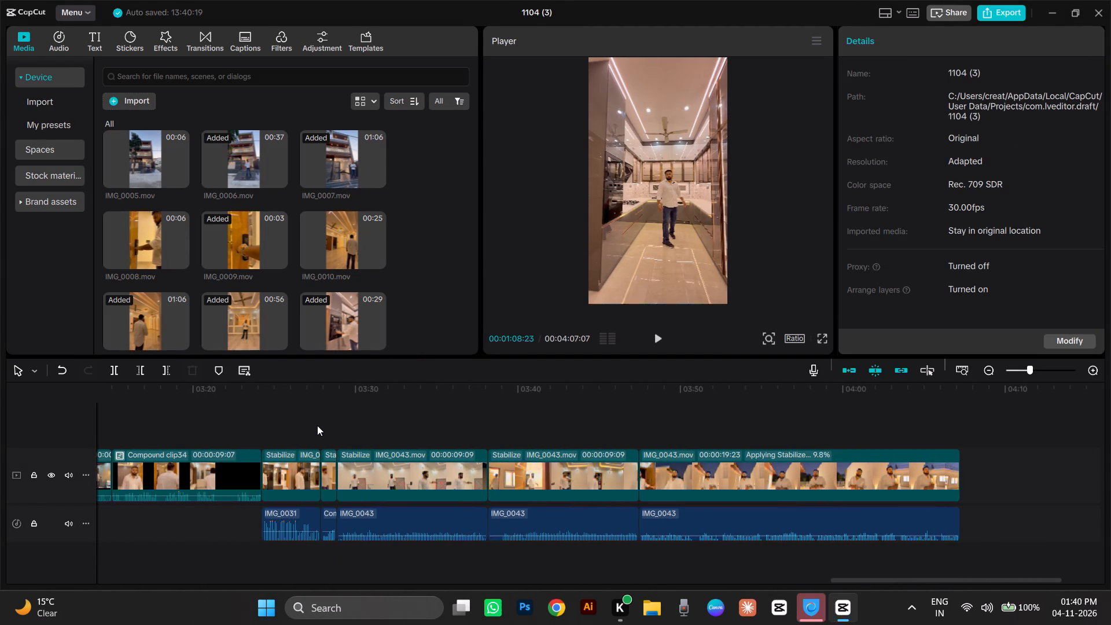
left_click_drag(295, 430, 301, 510)
right_click(295, 491)
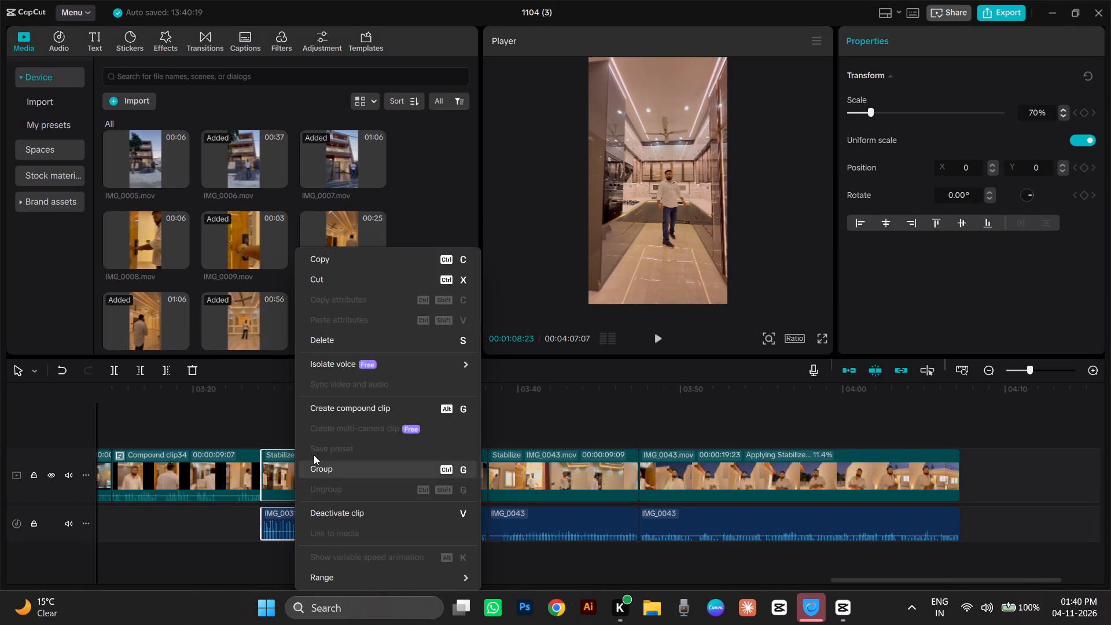
left_click(346, 407)
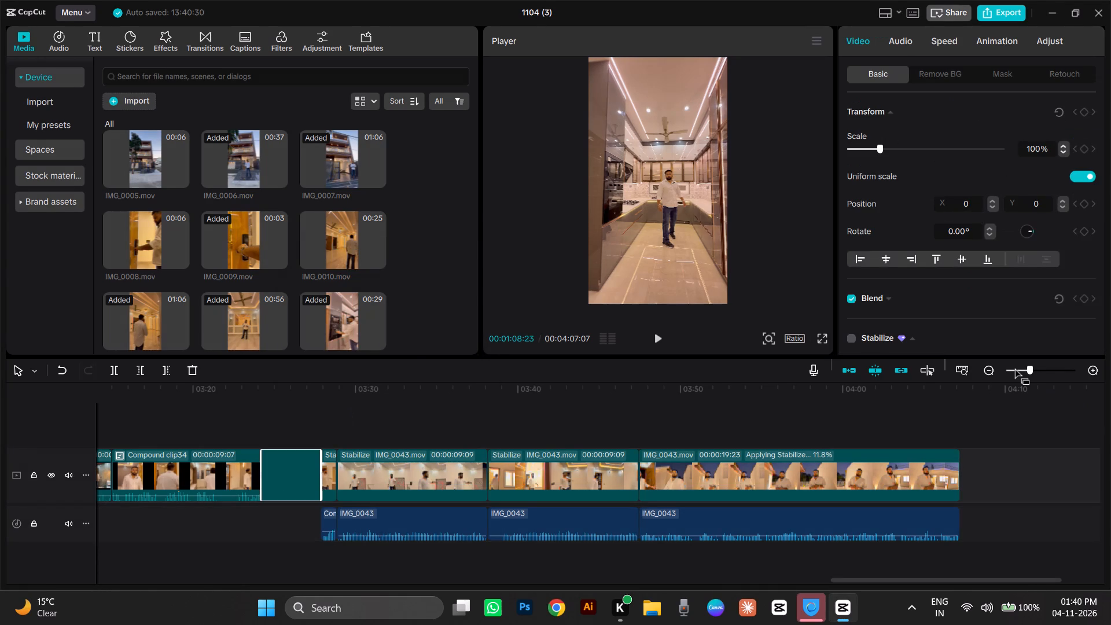
Combine the very short stabilized clip at about 03:28, just before IMG_0043, and its audio into a new compound clip.
left_click_drag(1029, 365, 1057, 367)
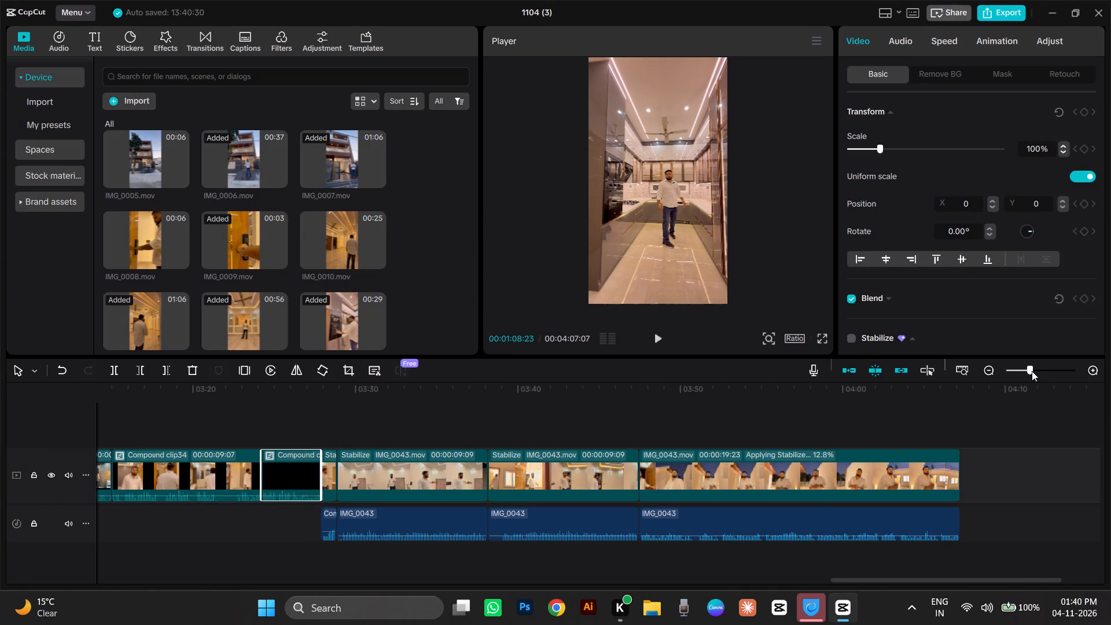
left_click_drag(1032, 372, 1033, 387)
left_click_drag(838, 437, 838, 470)
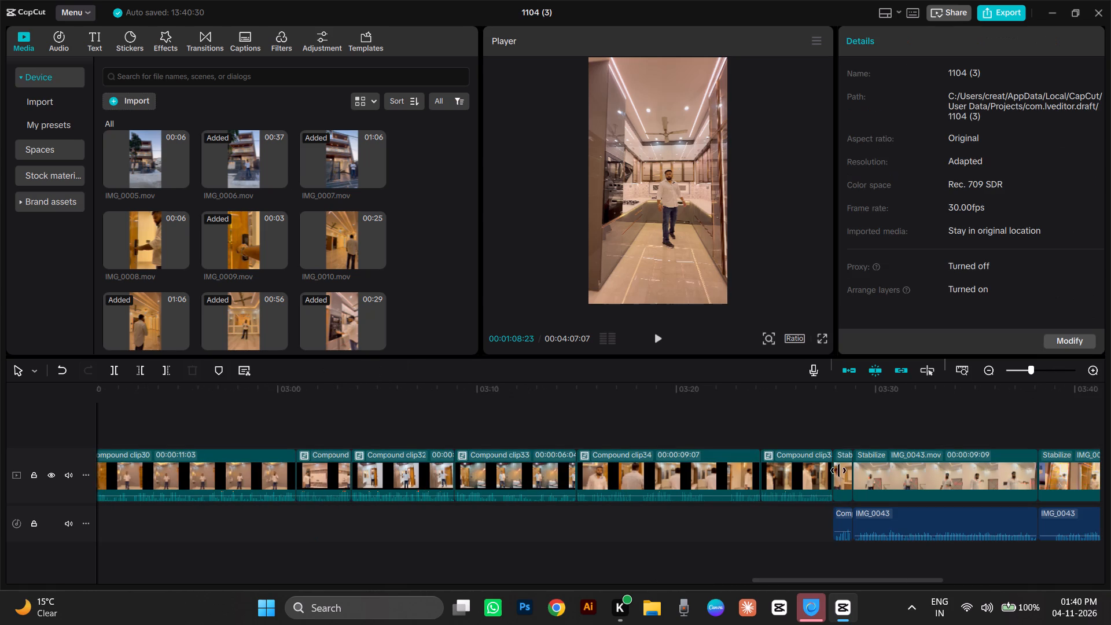
left_click_drag(838, 470, 843, 516)
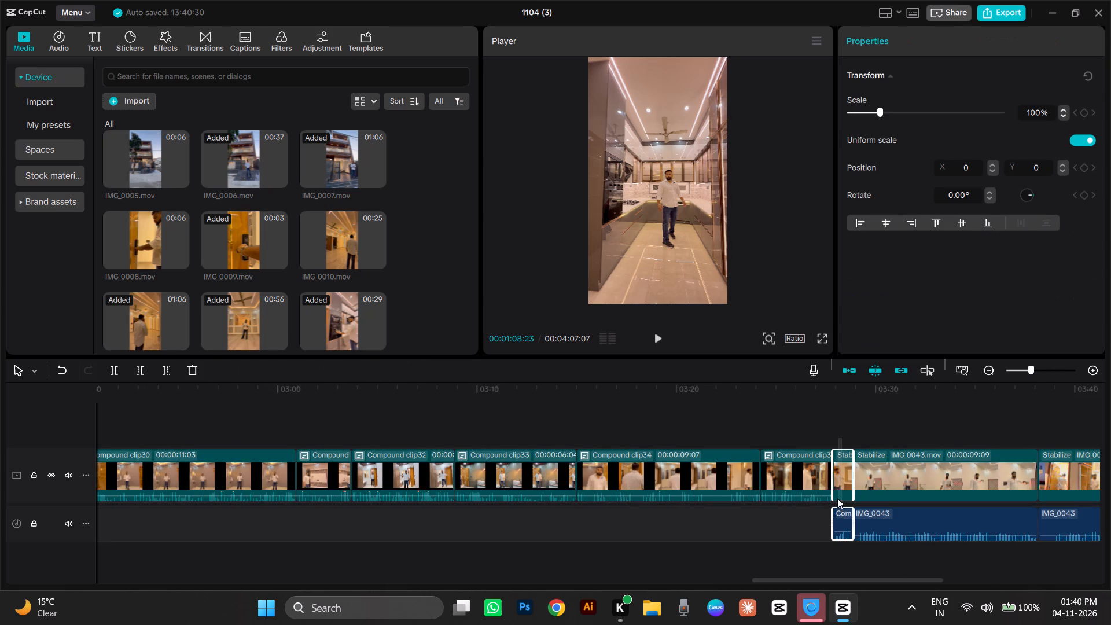
right_click(837, 498)
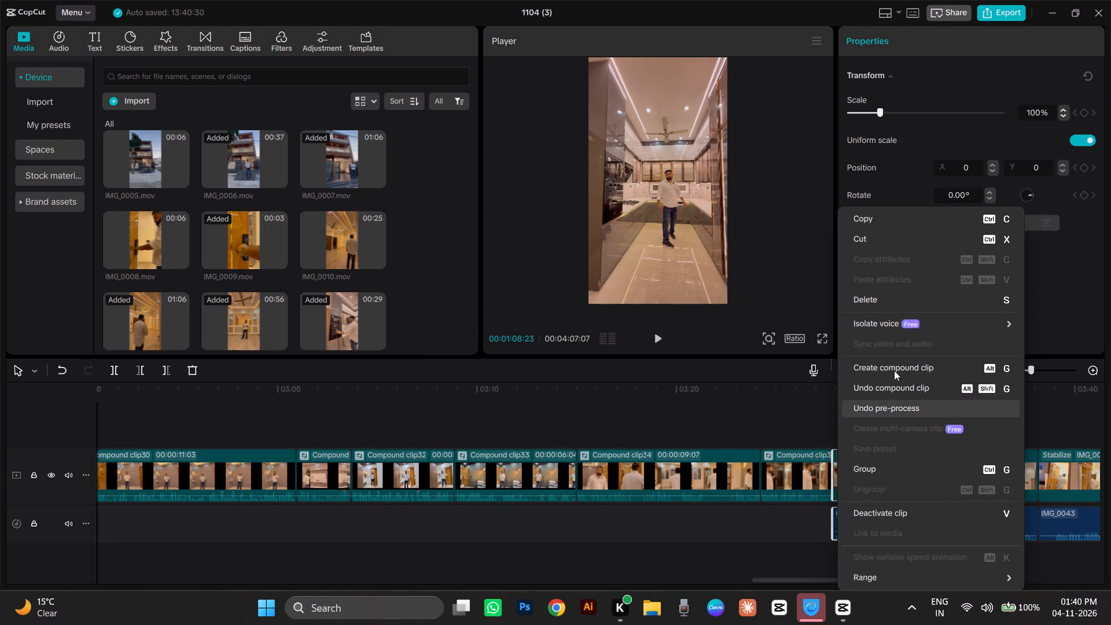
left_click(895, 368)
Combine the first IMG_0043 clip (00:00:09:09), at about 03:29, and its separate audio into a compound clip.
left_click_drag(927, 425, 953, 537)
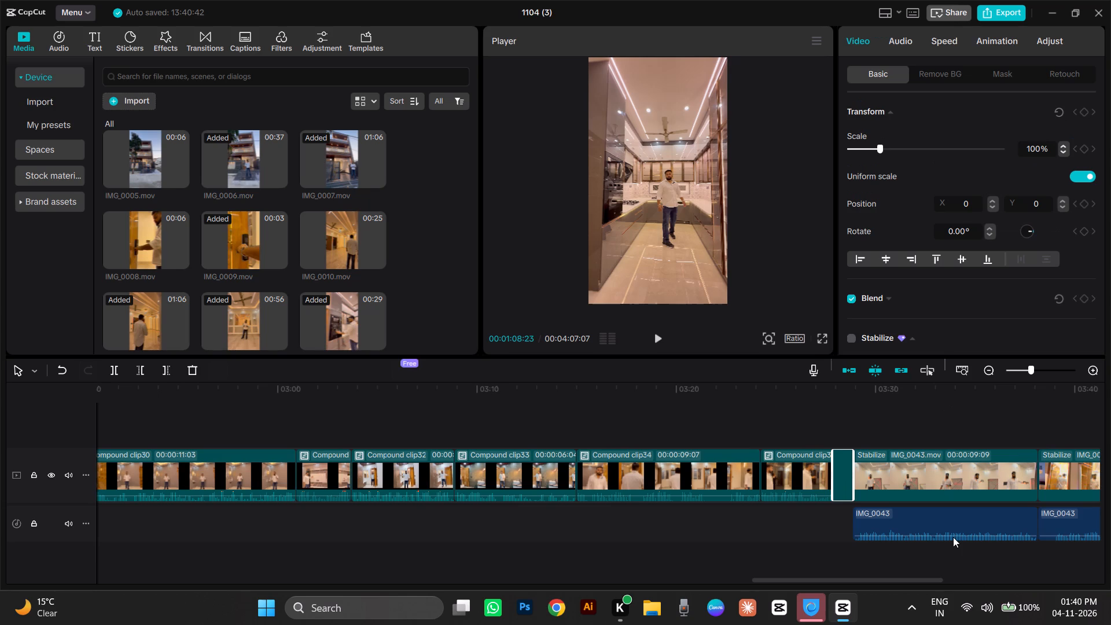
left_click_drag(953, 537, 953, 522)
right_click(927, 499)
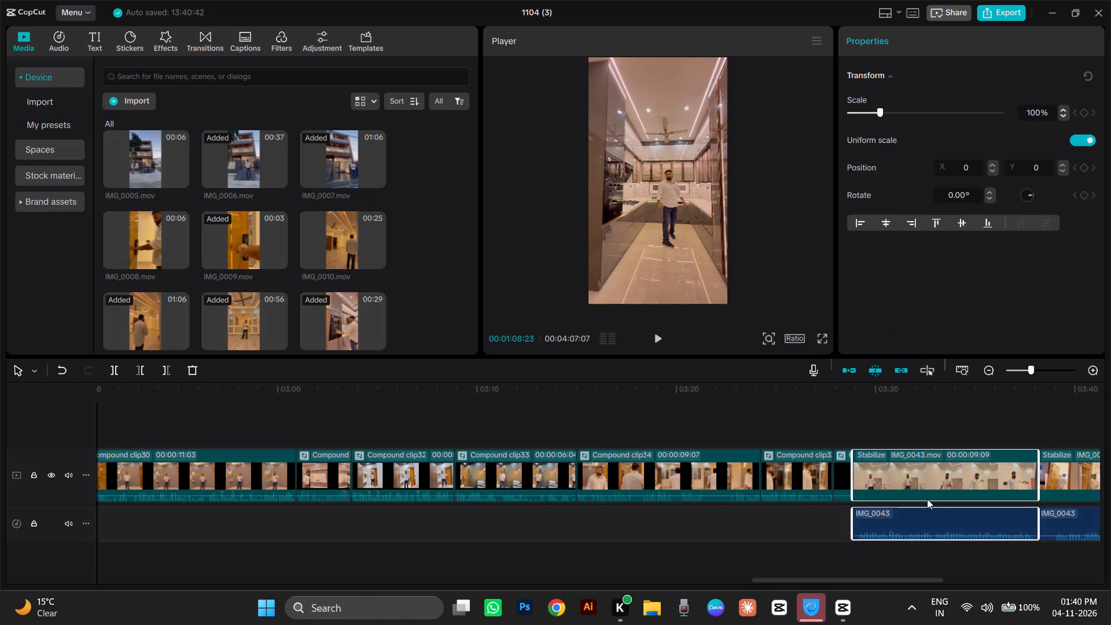
left_click(966, 418)
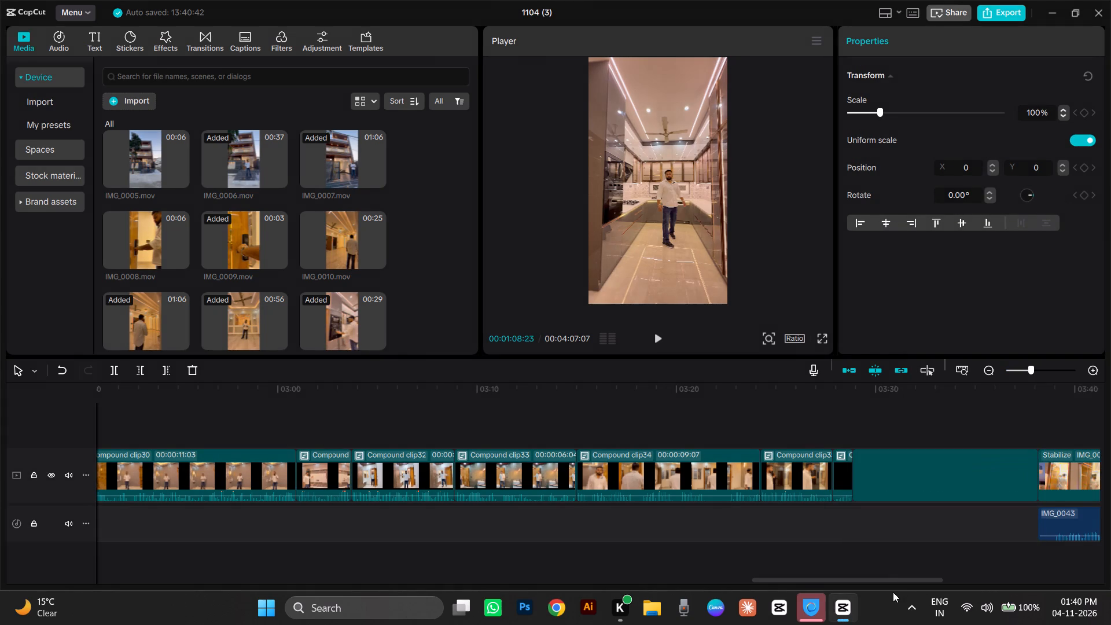
Combine the second IMG_0043 clip (00:00:09:09), at about 03:38, and its separate audio into a compound clip.
left_click_drag(893, 581, 925, 581)
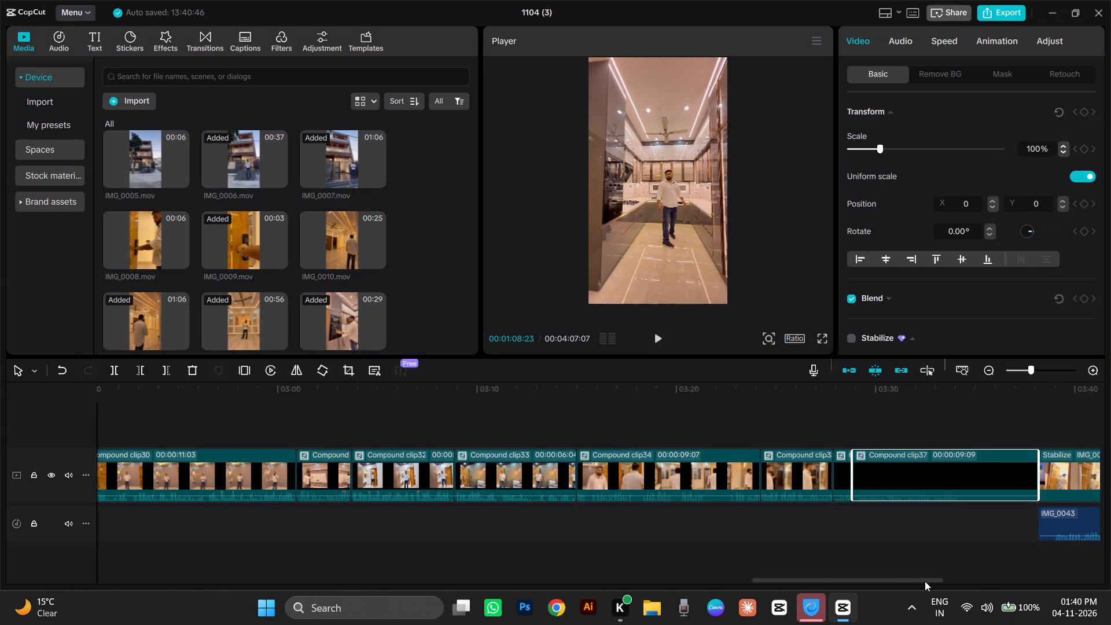
left_click_drag(925, 581, 1039, 589)
left_click_drag(399, 413, 392, 441)
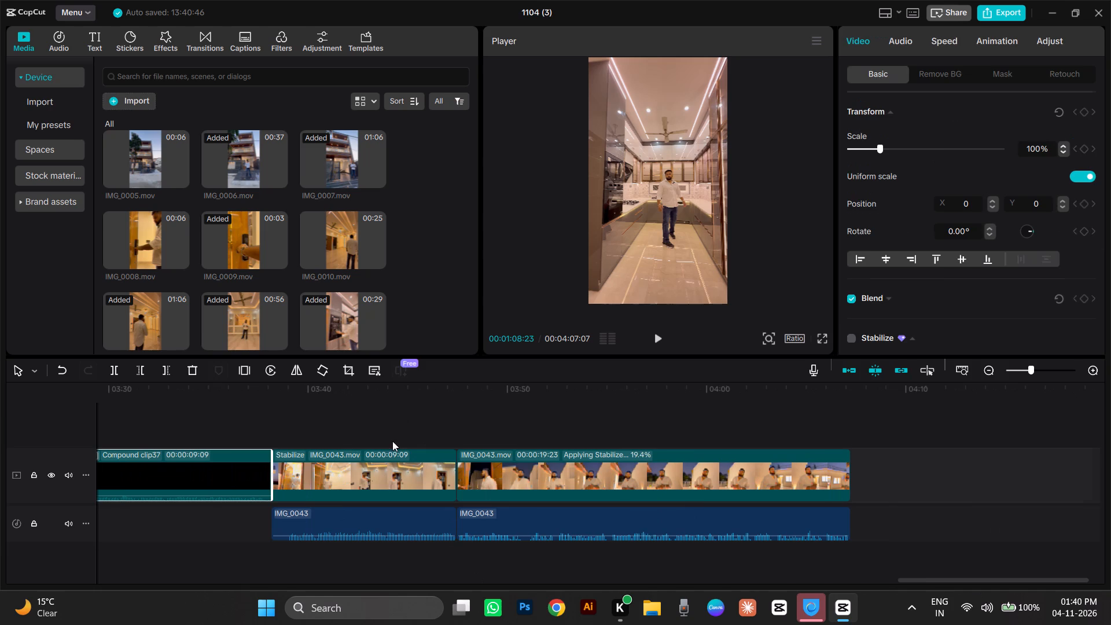
left_click_drag(392, 441, 376, 509)
right_click(374, 495)
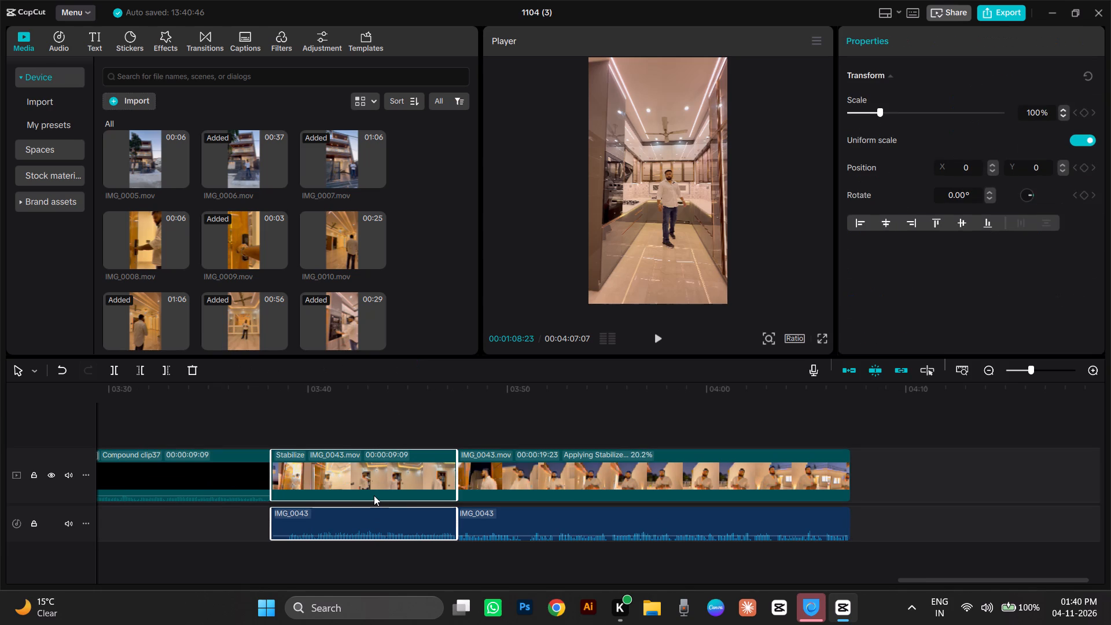
left_click(506, 416)
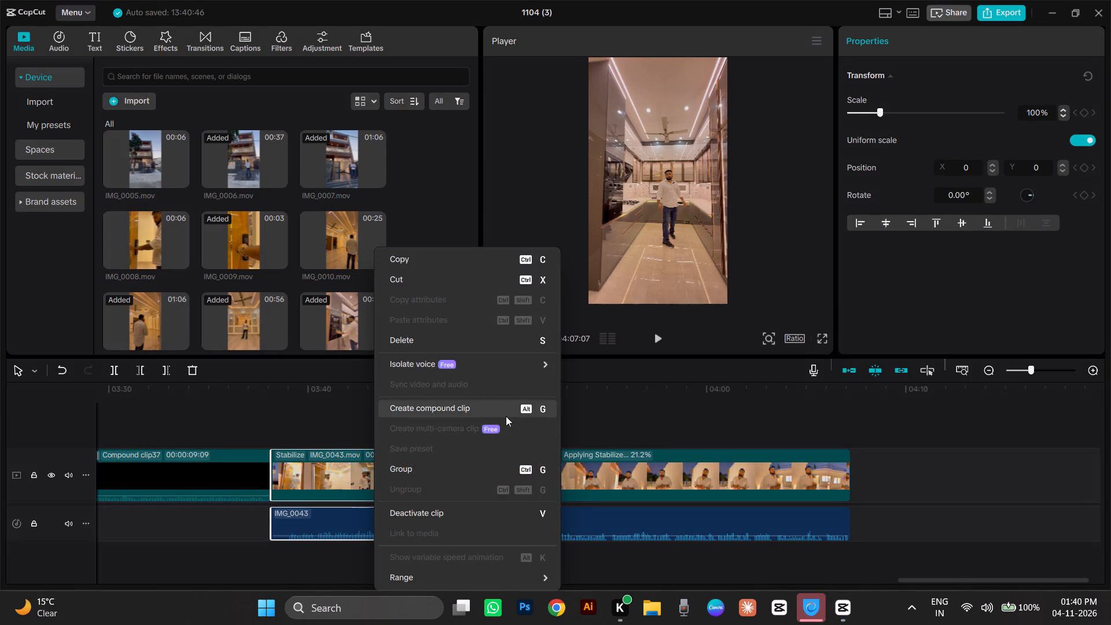
Combine the last IMG_0043 clip (00:00:19:23) at the end of the timeline and its separate audio into a compound clip.
left_click_drag(543, 427, 576, 507)
left_click(577, 422)
left_click_drag(576, 422, 591, 460)
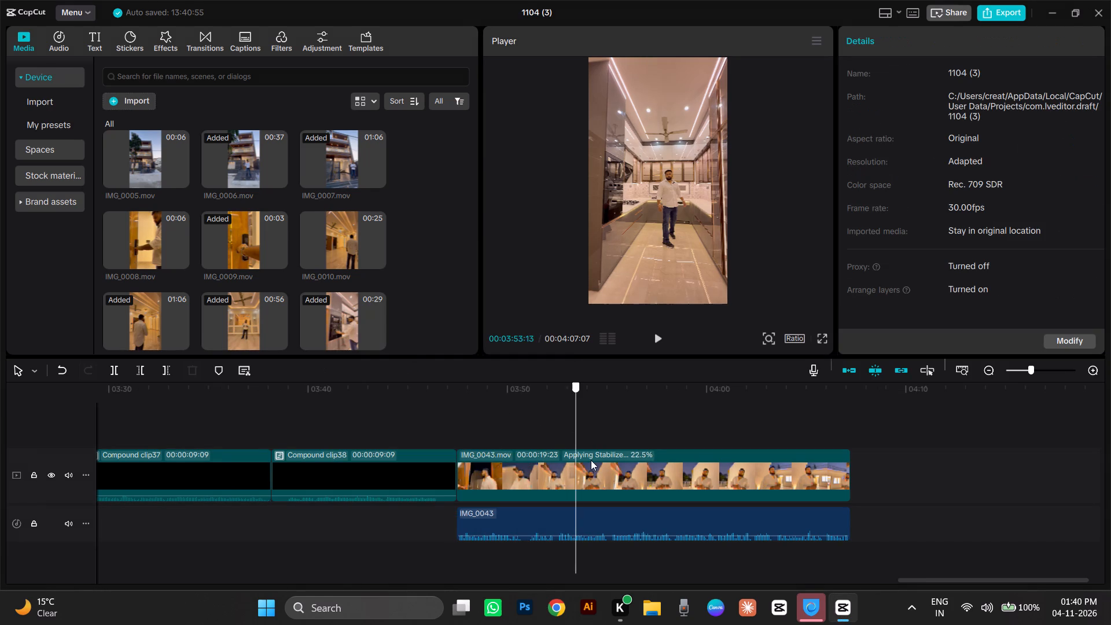
left_click_drag(591, 460, 627, 502)
left_click_drag(543, 420, 569, 531)
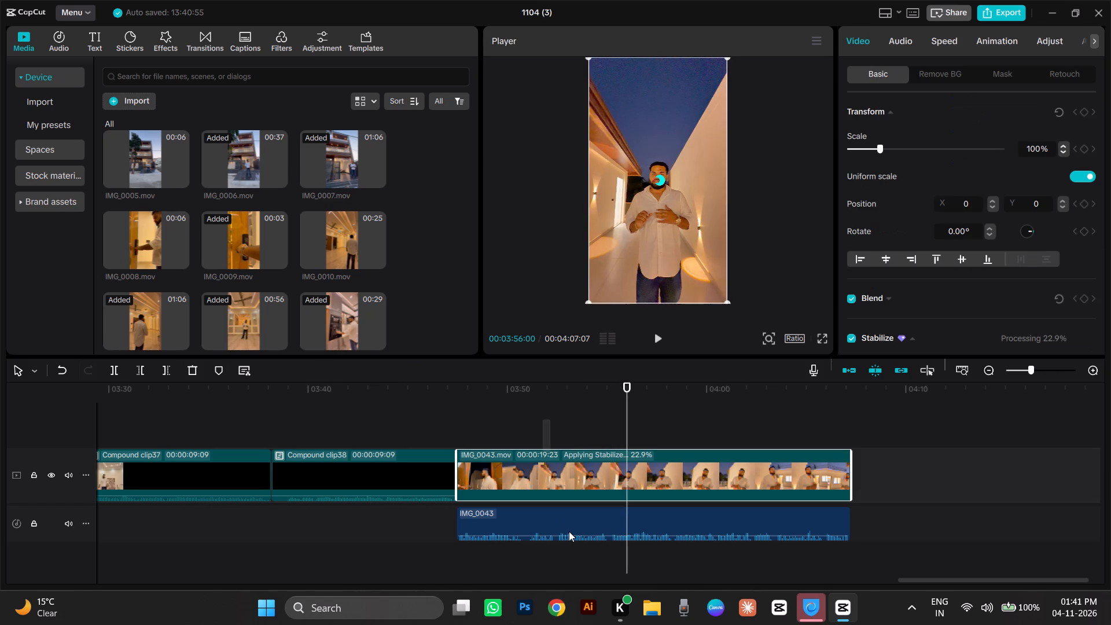
left_click_drag(569, 531, 573, 513)
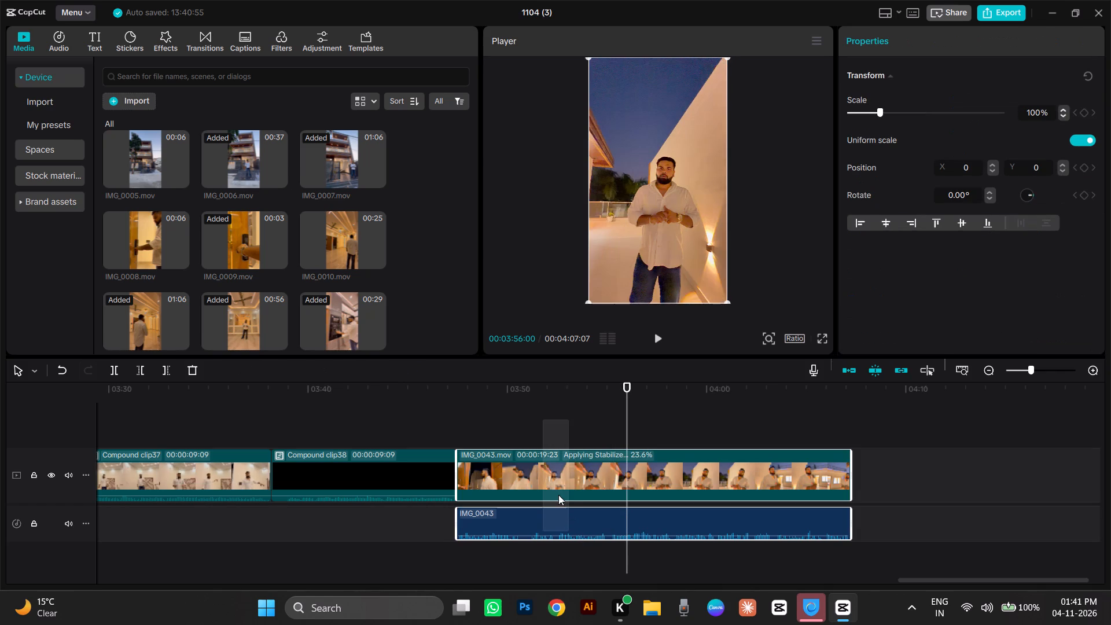
right_click(558, 493)
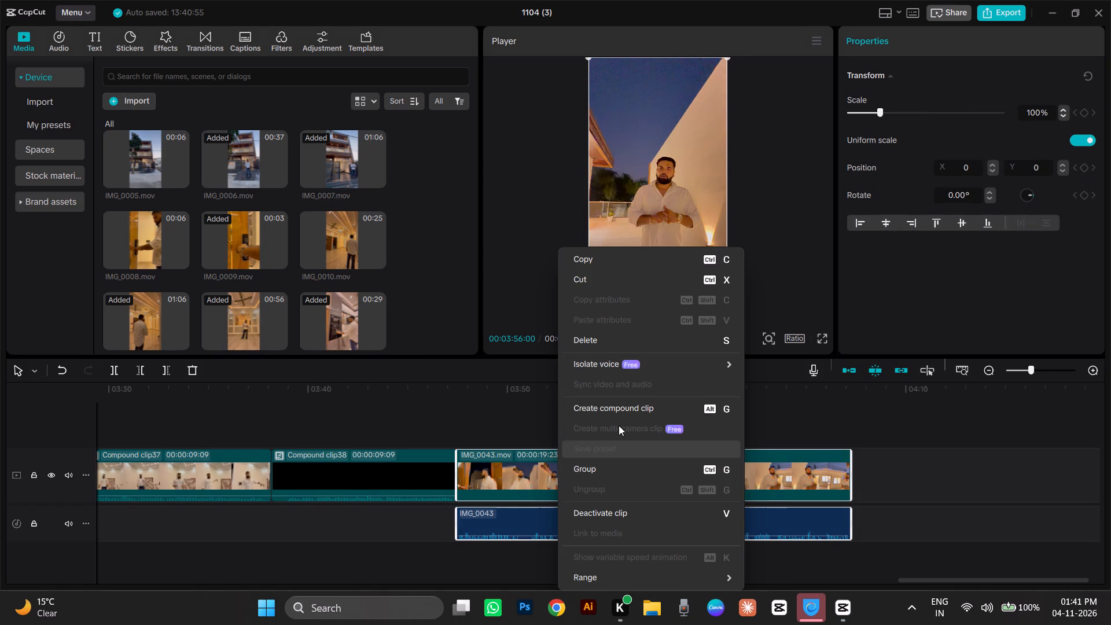
left_click(643, 412)
Look over the compound clips along the whole timeline and return the playhead to the start at 00:00:00:00.
left_click(539, 426)
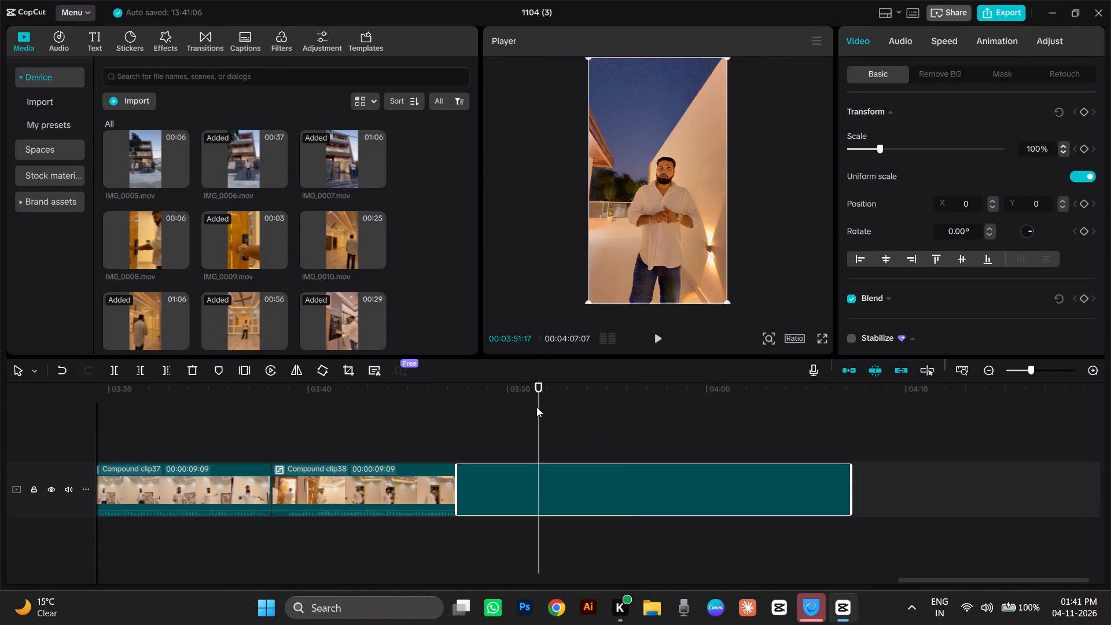
key("ctrl+minus")
key("ctrl+minus")
key("ctrl+minus")
key("ctrl+minus")
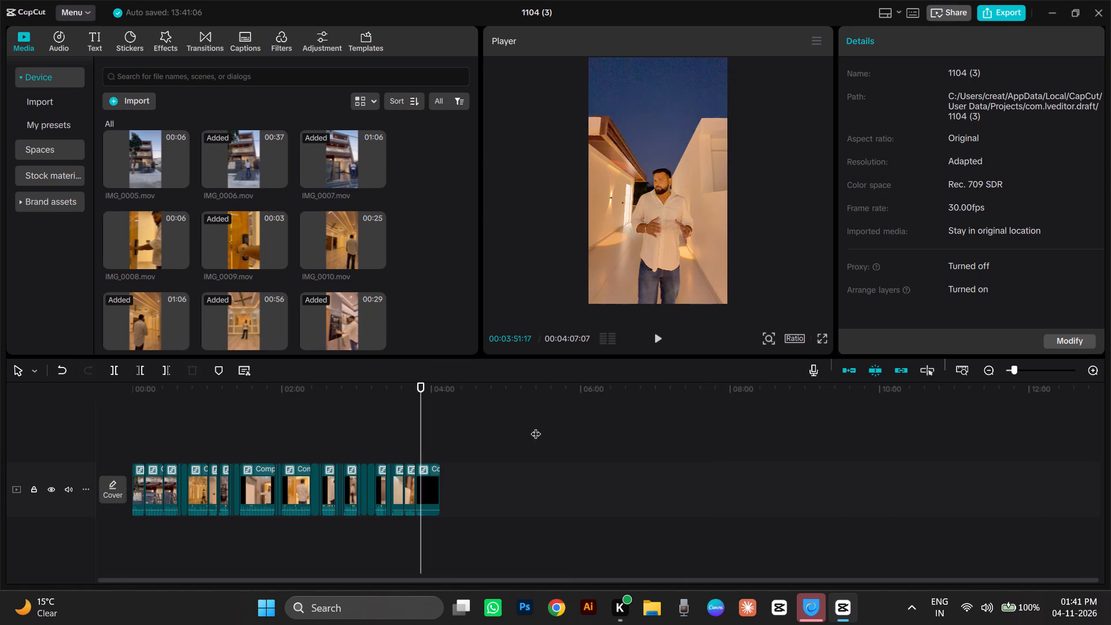
key("ctrl+equal")
key("ctrl+equal")
key("ctrl+equal")
key("ctrl+equal")
key("ctrl+equal")
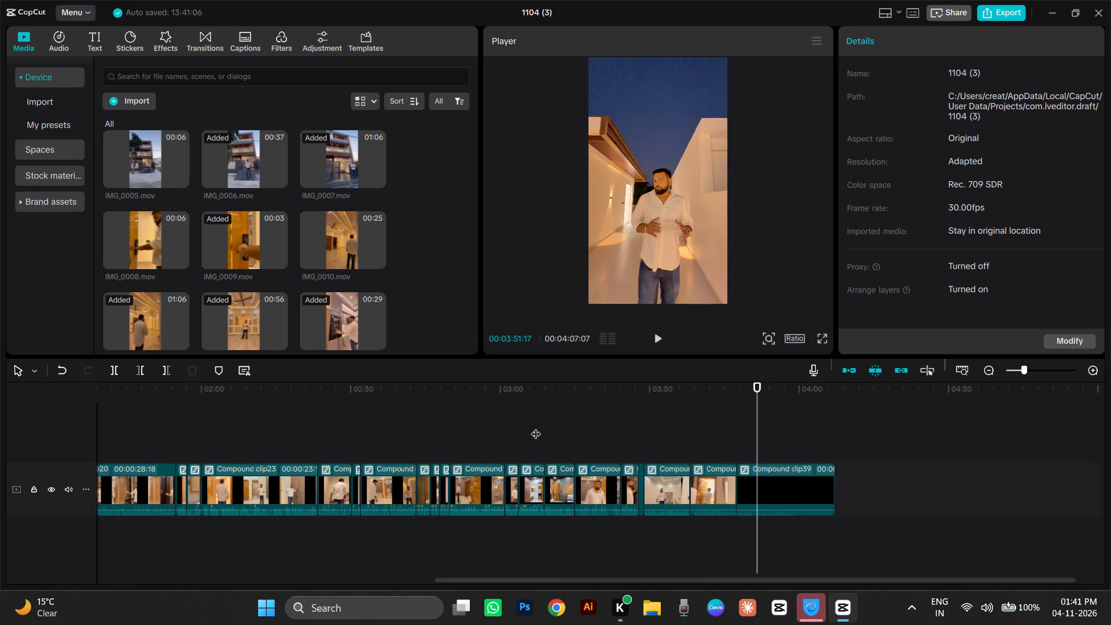
scroll(536, 427, "up", 1)
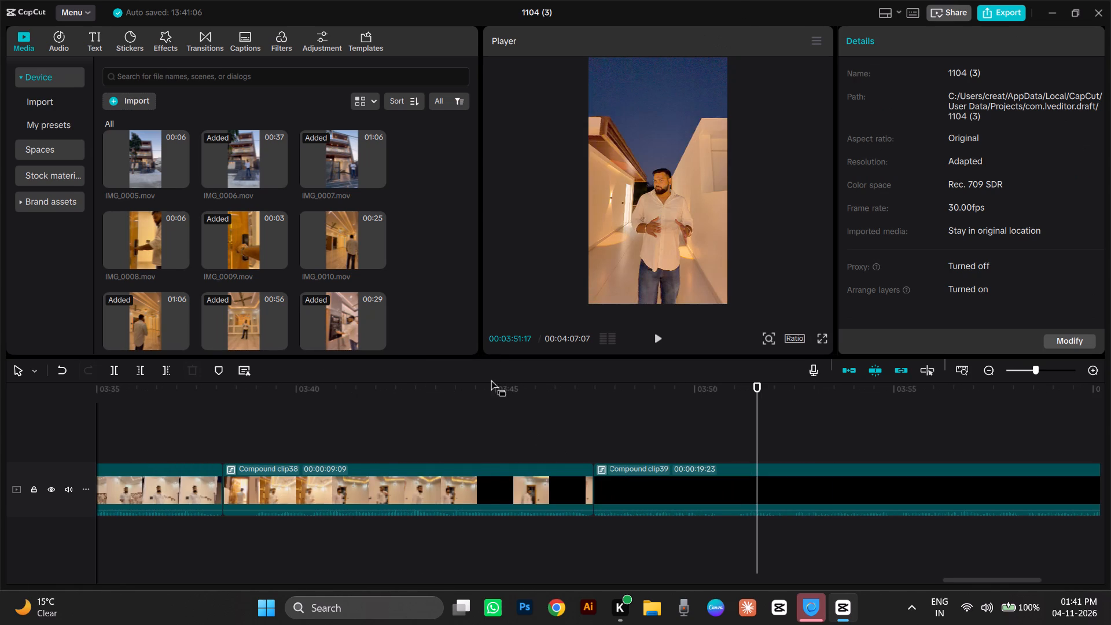
left_click(490, 399)
left_click_drag(490, 399, 0, 415)
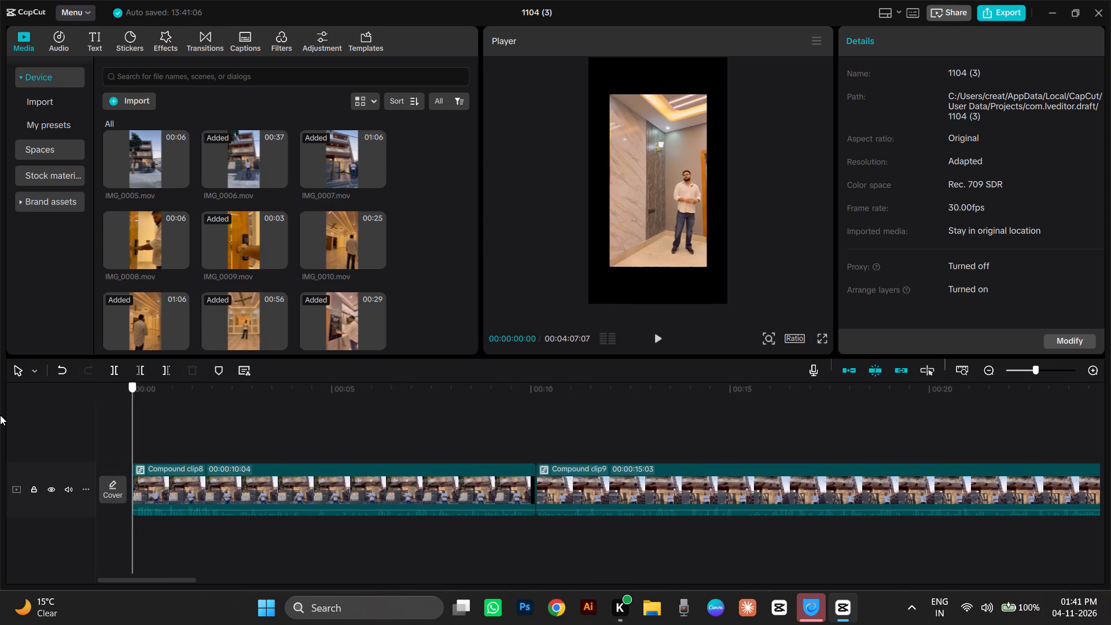
Play the opening and park the playhead on the cut between Compound clip8 and Compound clip9, at 00:00:10:04.
key("space")
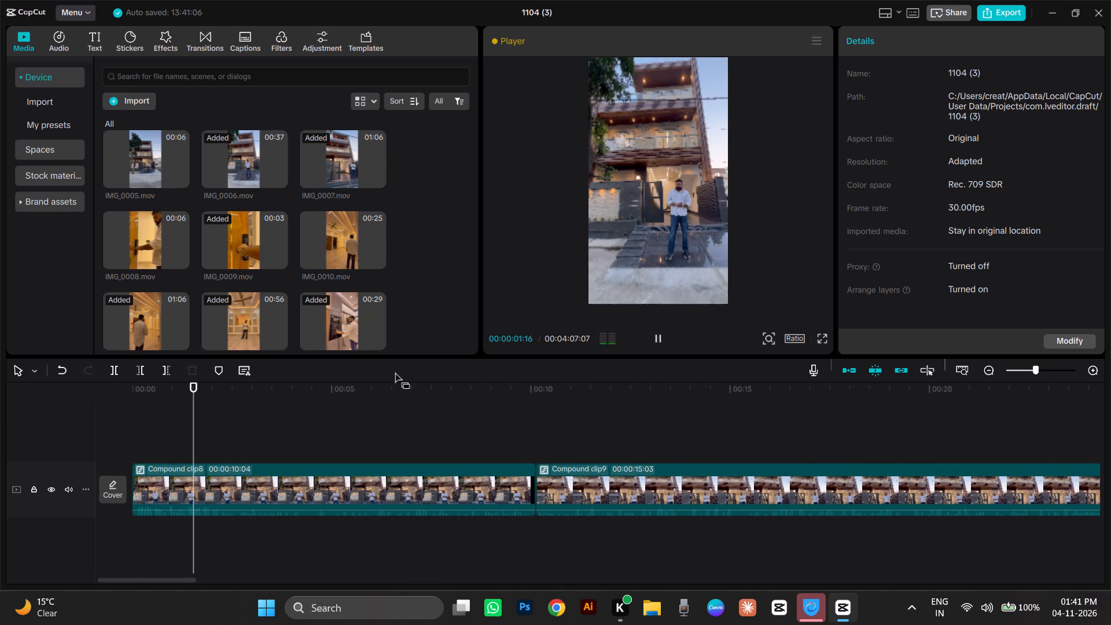
left_click(532, 392)
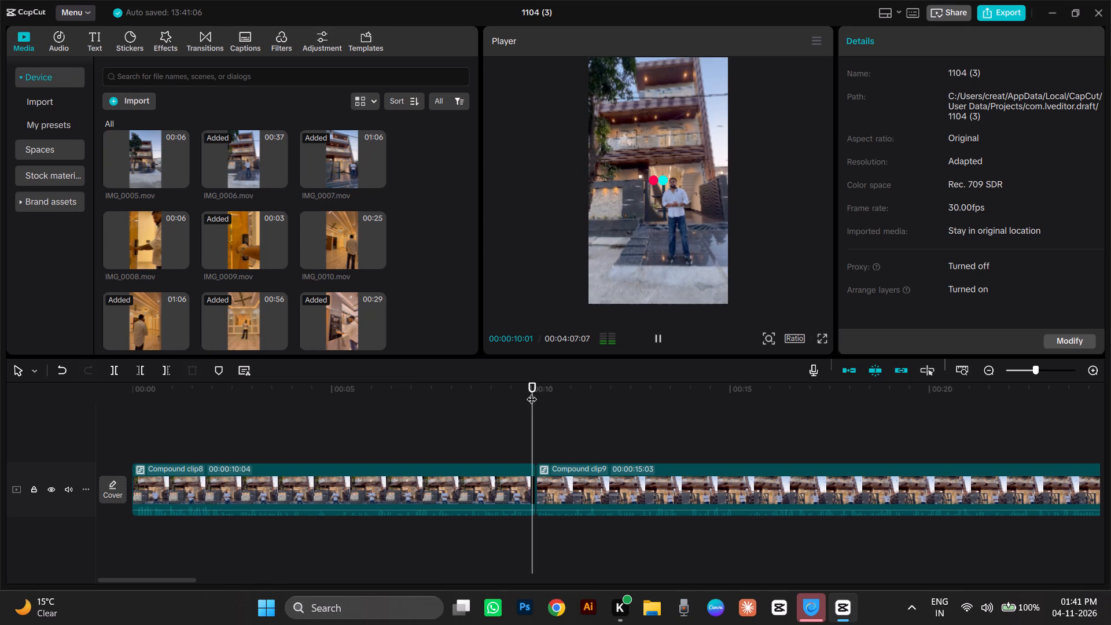
left_click_drag(532, 392, 534, 400)
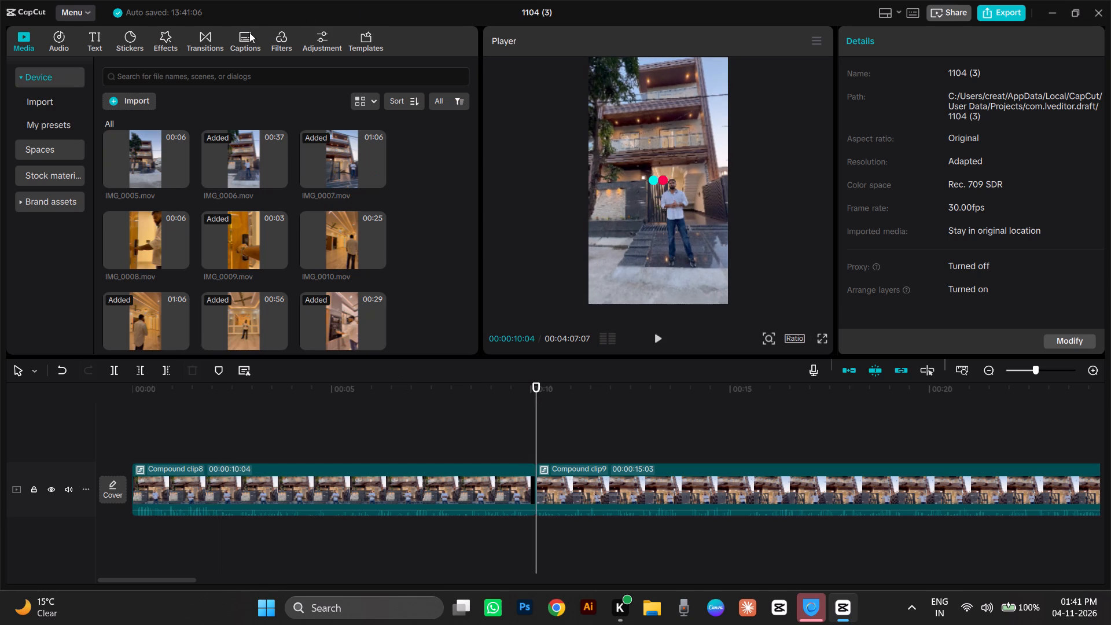
Browse the transition library's Light category for a transition to use between the first two compound clips.
left_click(207, 42)
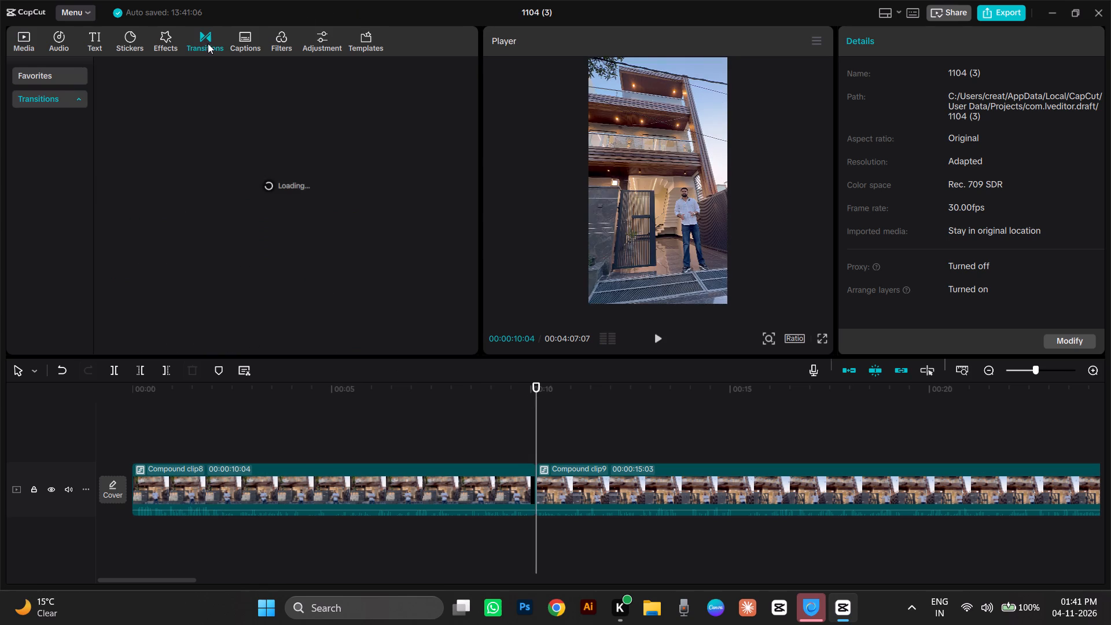
left_click(58, 82)
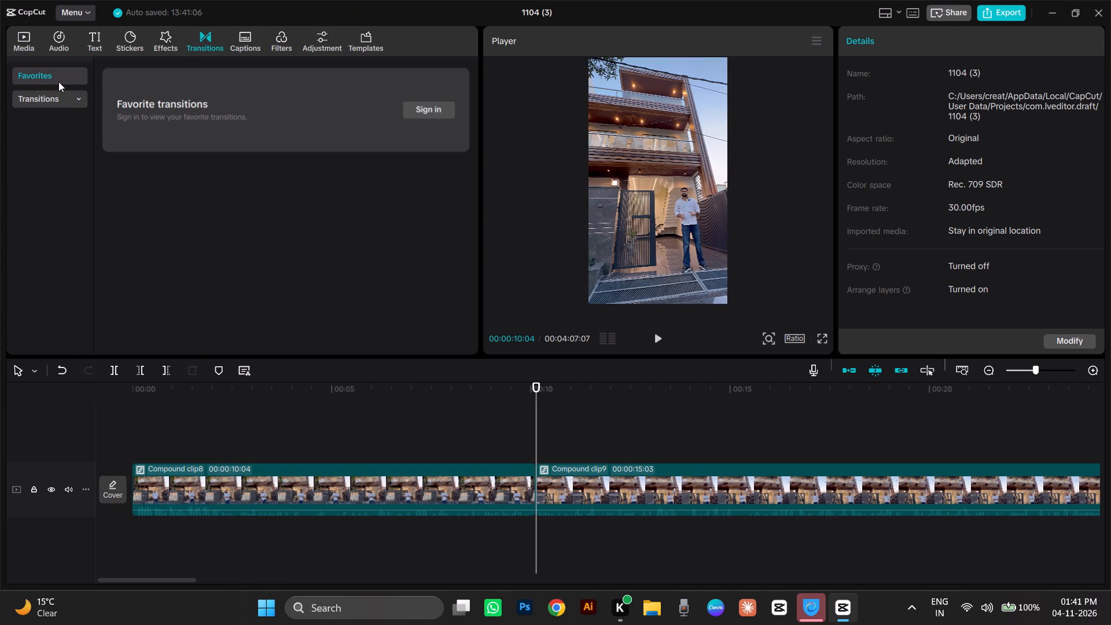
left_click(35, 108)
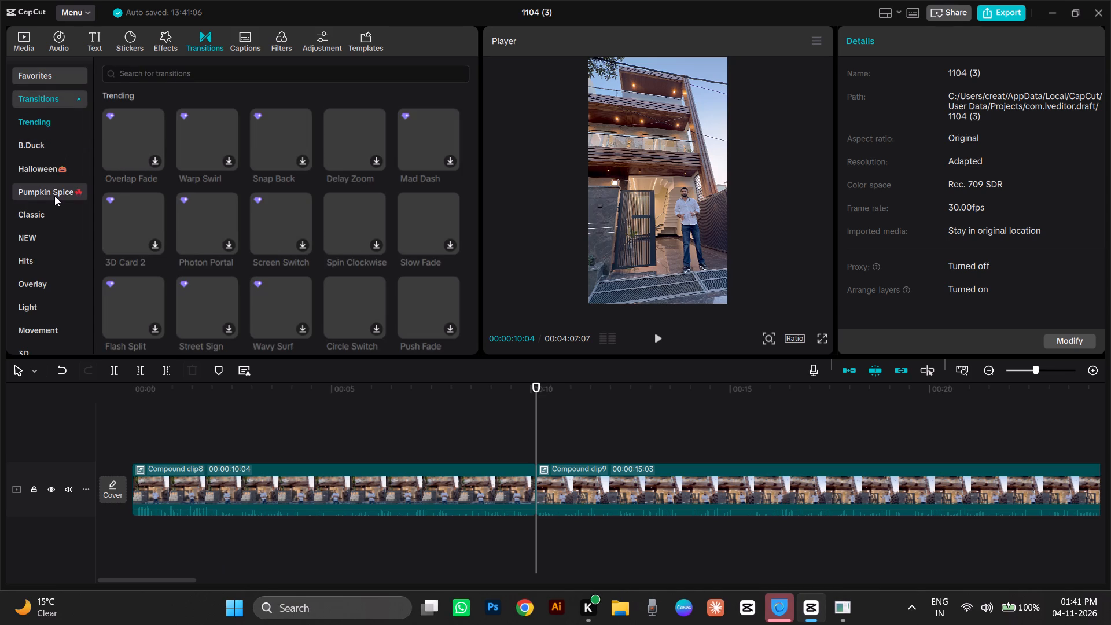
scroll(54, 196, "down", 2)
left_click(49, 175)
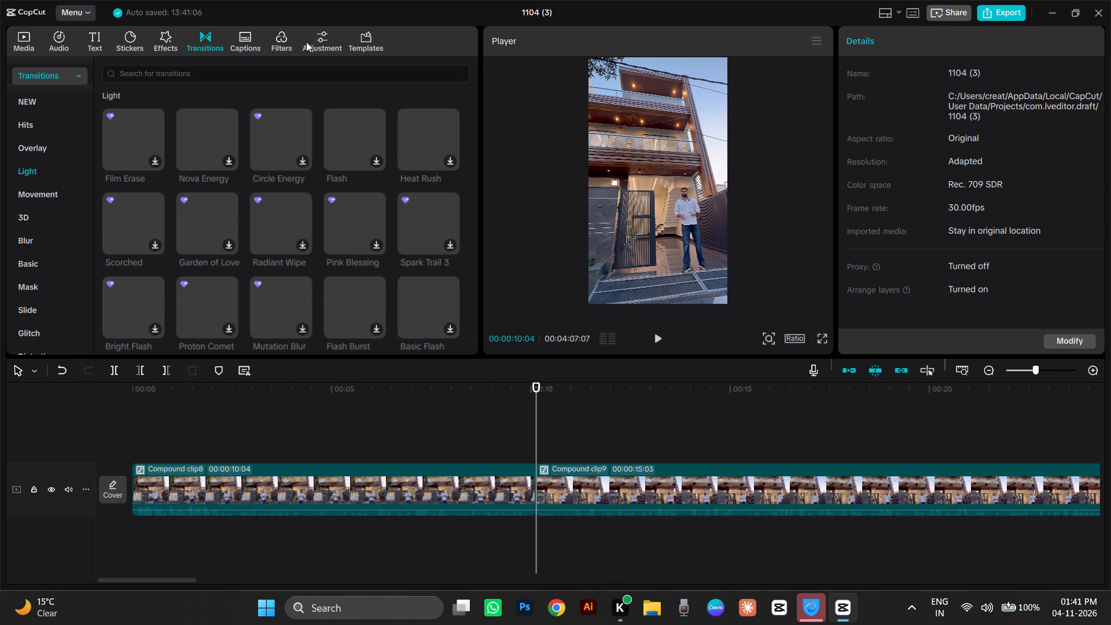
scroll(356, 174, "down", 3)
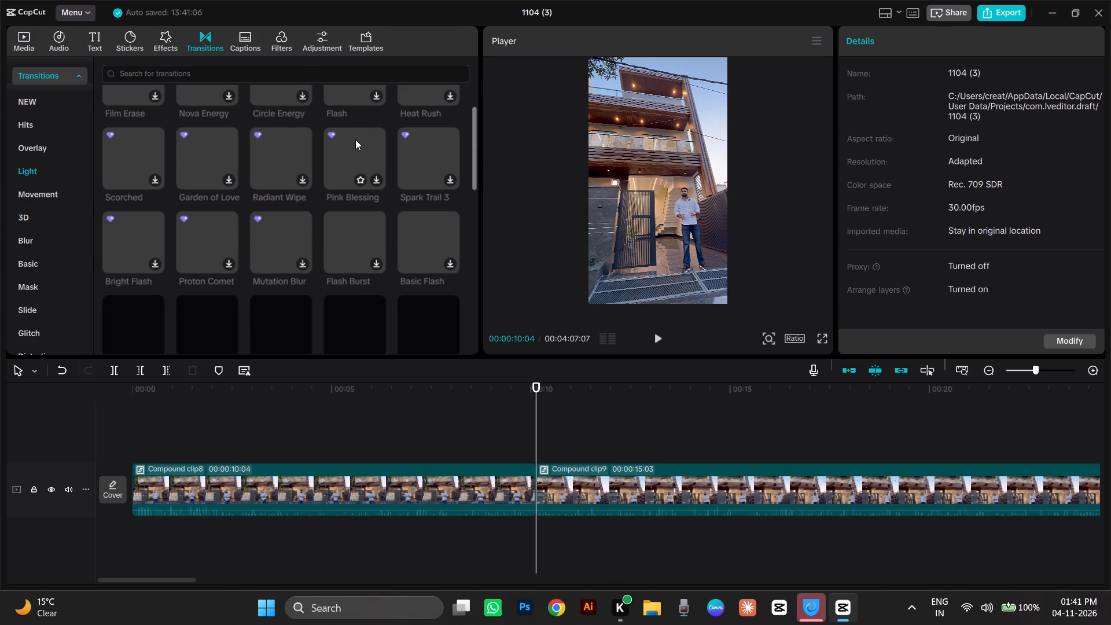
scroll(356, 136, "up", 4)
scroll(358, 136, "down", 1)
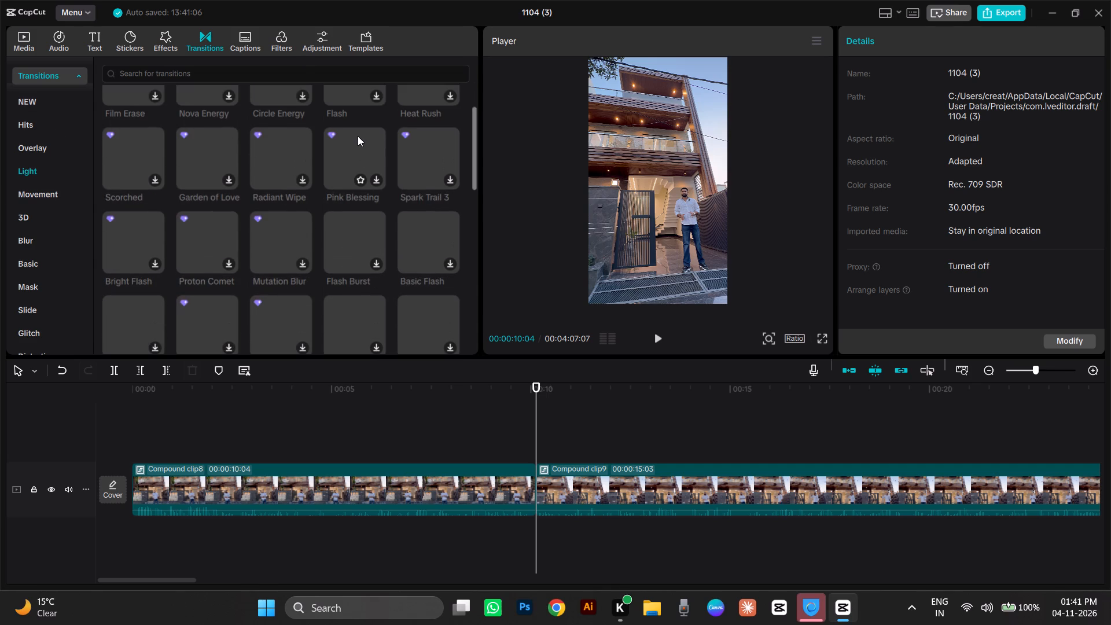
scroll(358, 135, "up", 3)
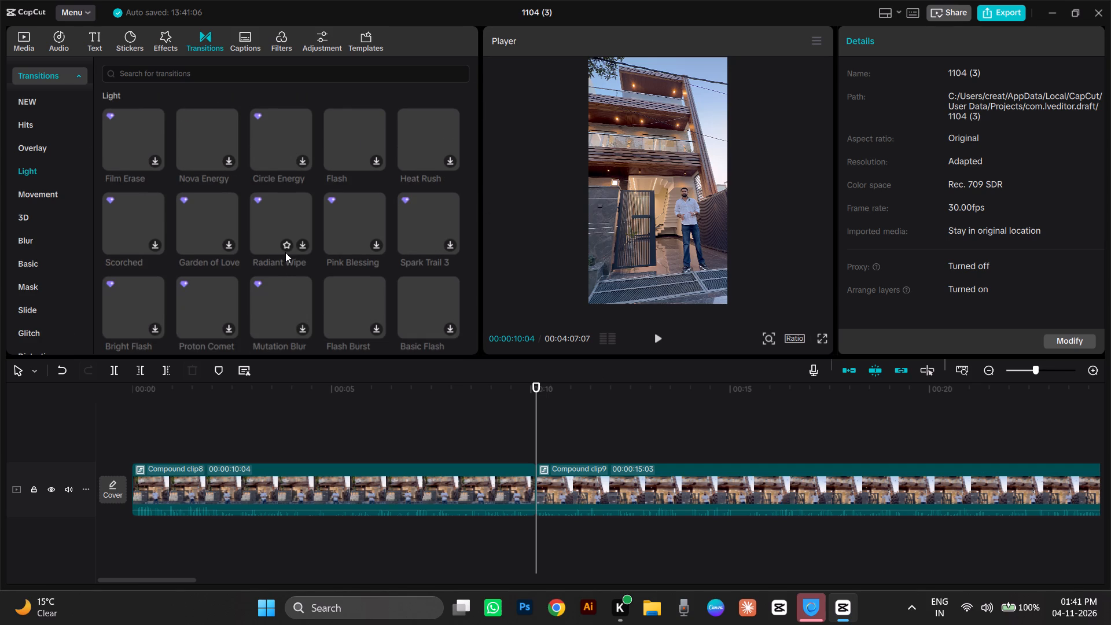
Download and preview the Nova Energy, Flash and Heat Rush transitions from the Light category.
left_click(235, 163)
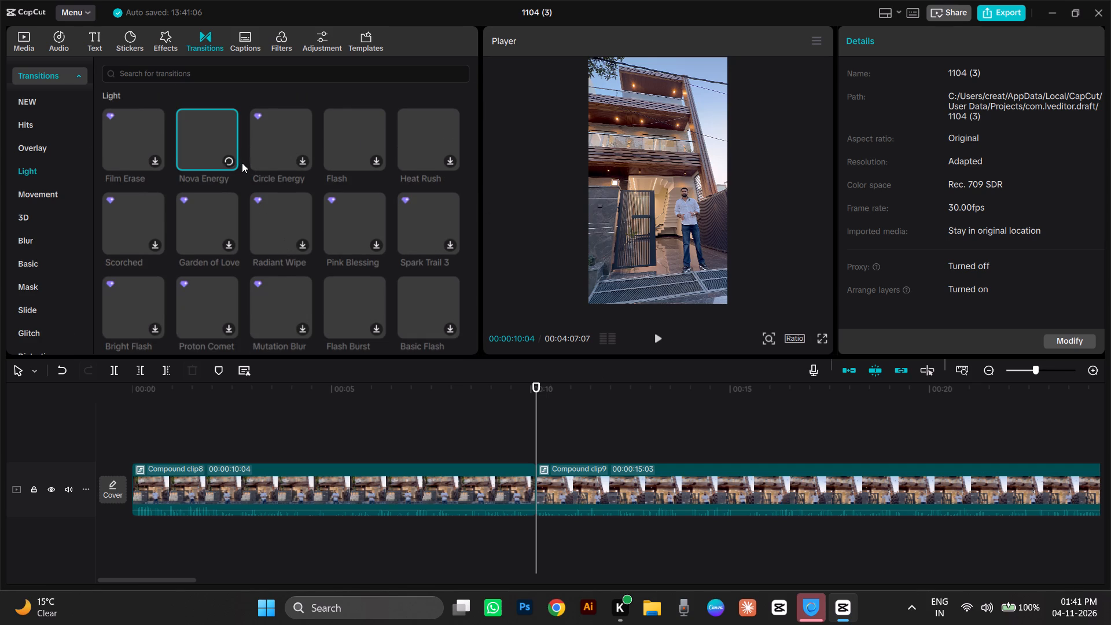
left_click(379, 156)
left_click(449, 163)
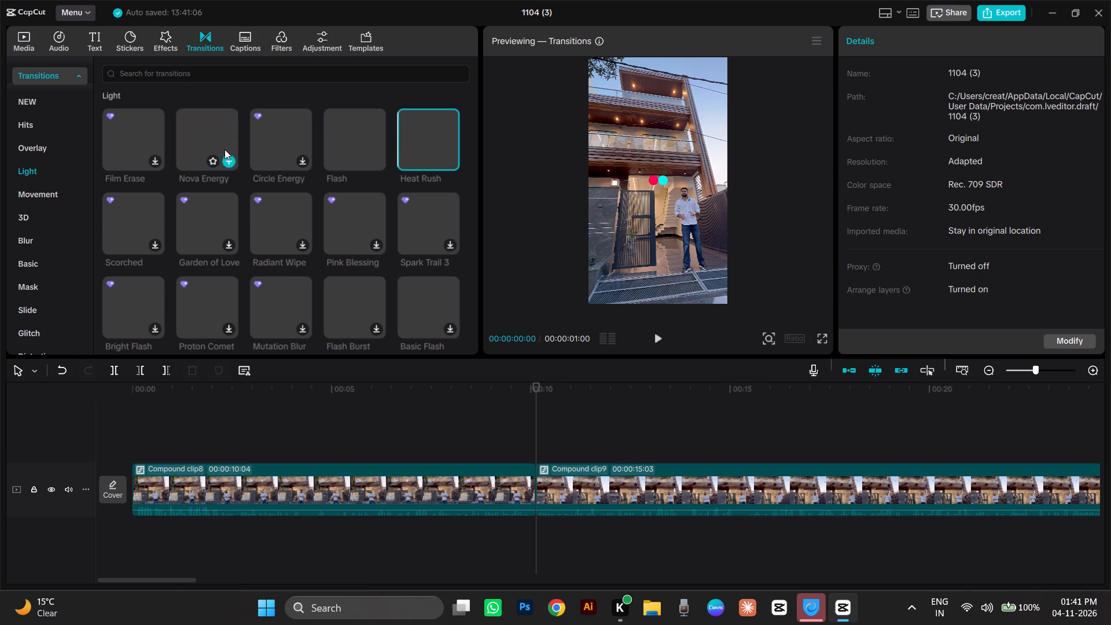
left_click(210, 120)
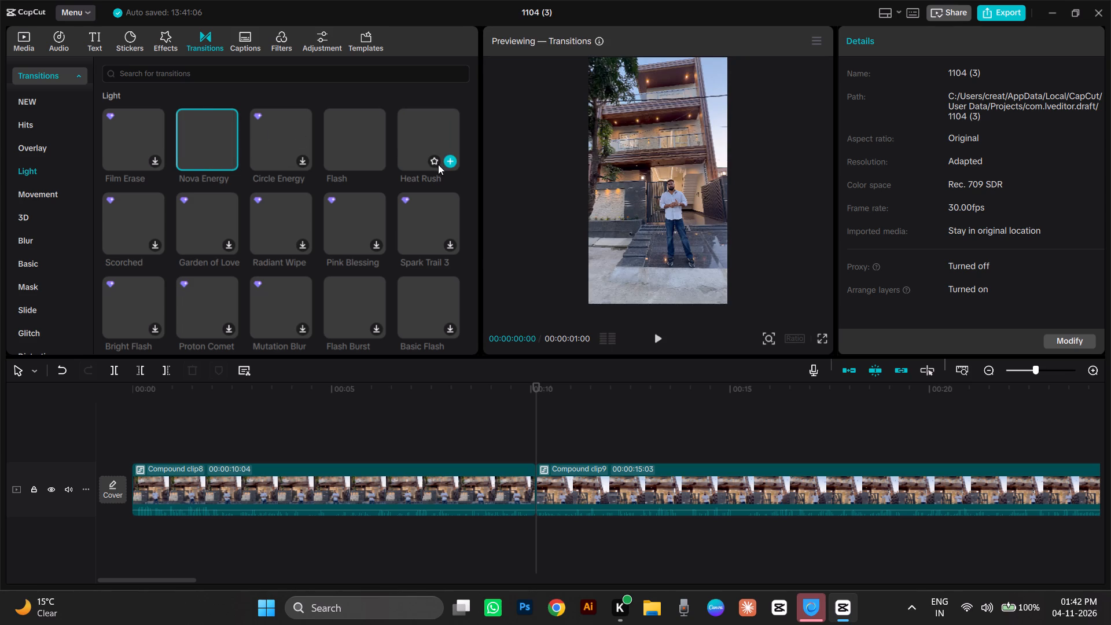
left_click(354, 138)
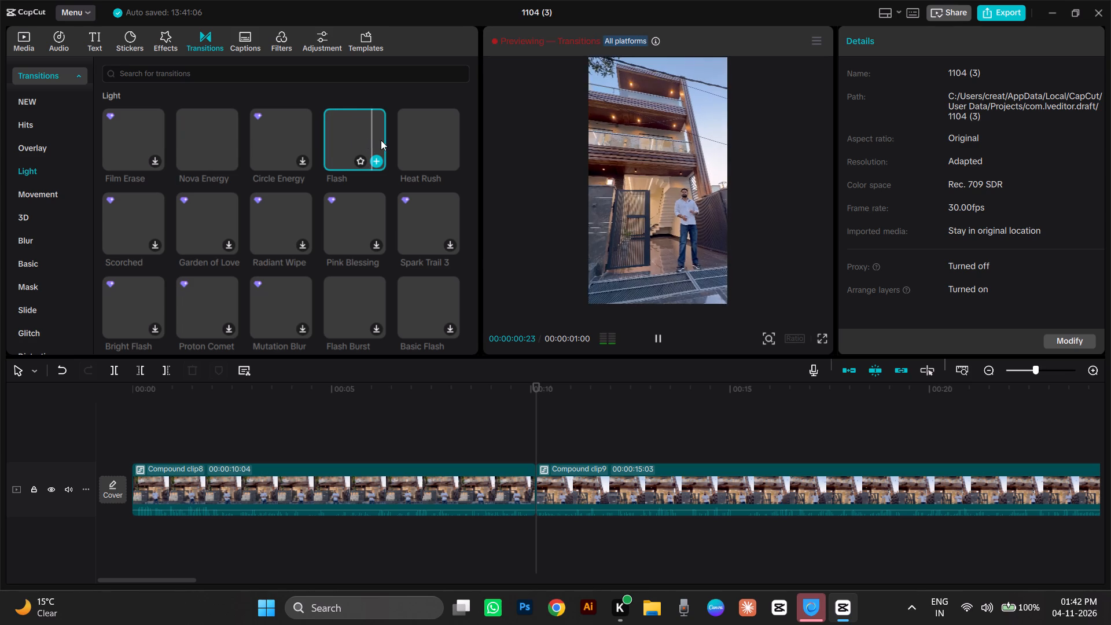
left_click(410, 142)
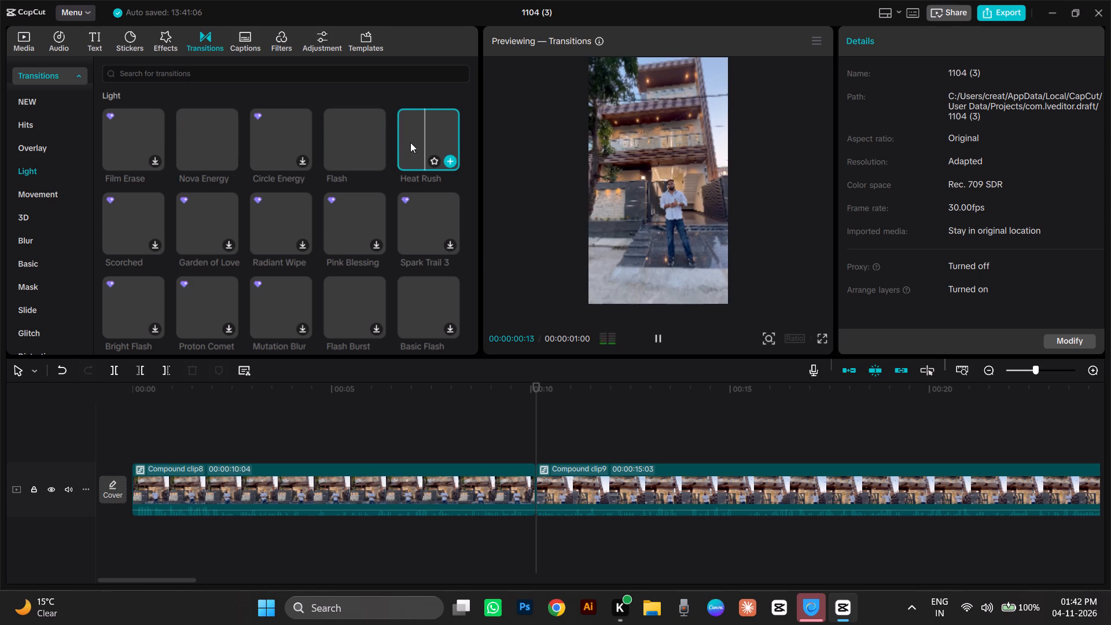
Add the Heat Rush transition between Compound clip8 and Compound clip9, accepting duplicate frames with the don't-remind-me option off.
left_click(444, 163)
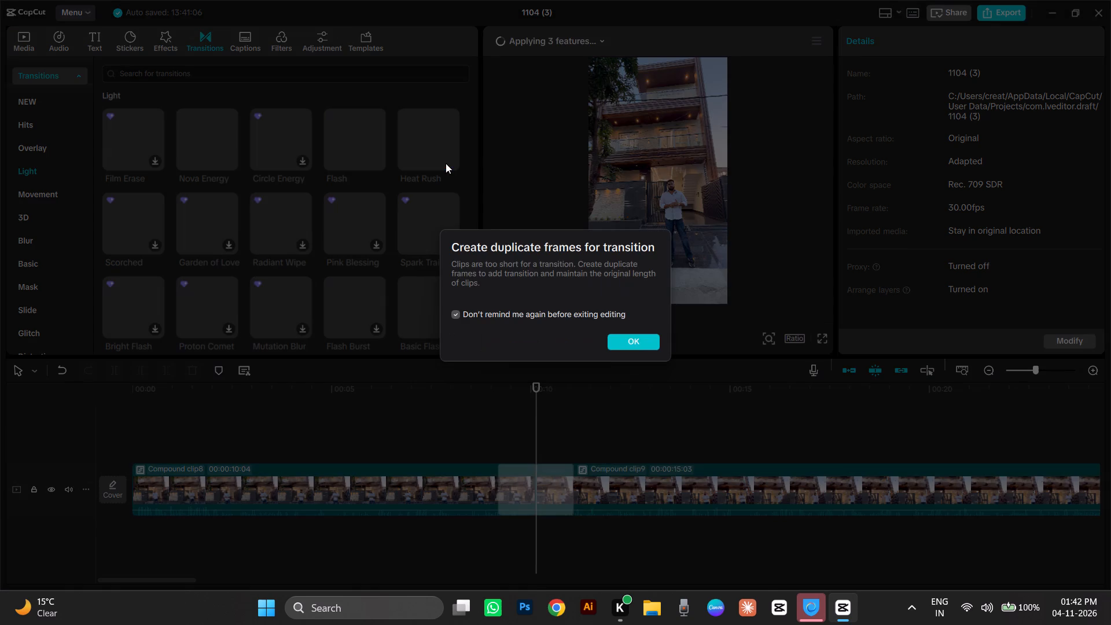
left_click(639, 322)
left_click(636, 342)
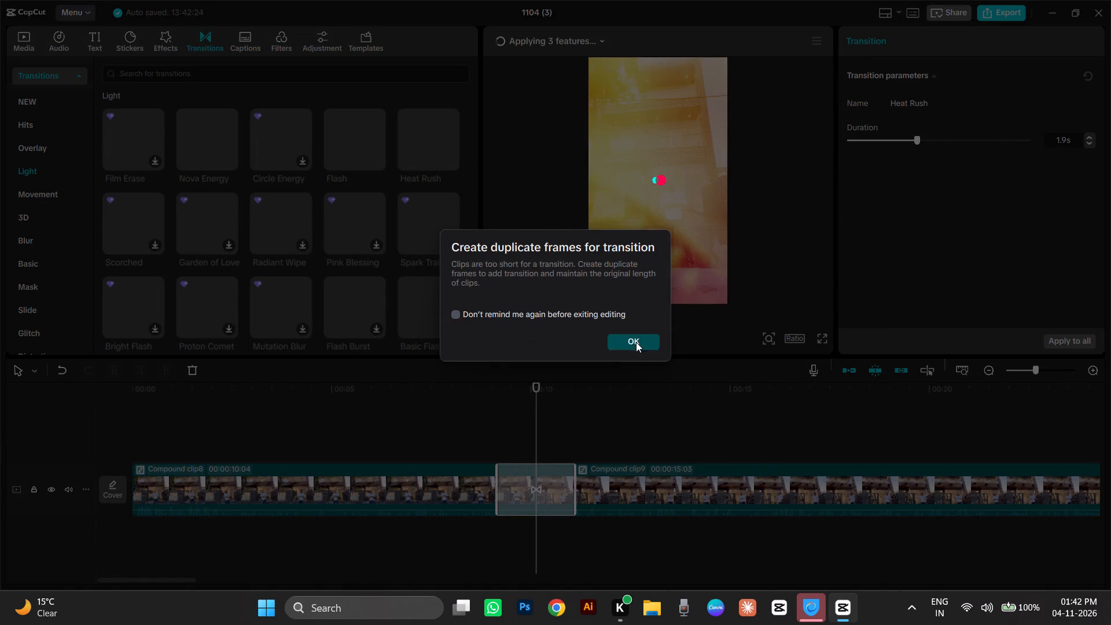
Play back the Heat Rush transition from just before it, and once more from about two seconds into Compound clip8.
left_click(495, 393)
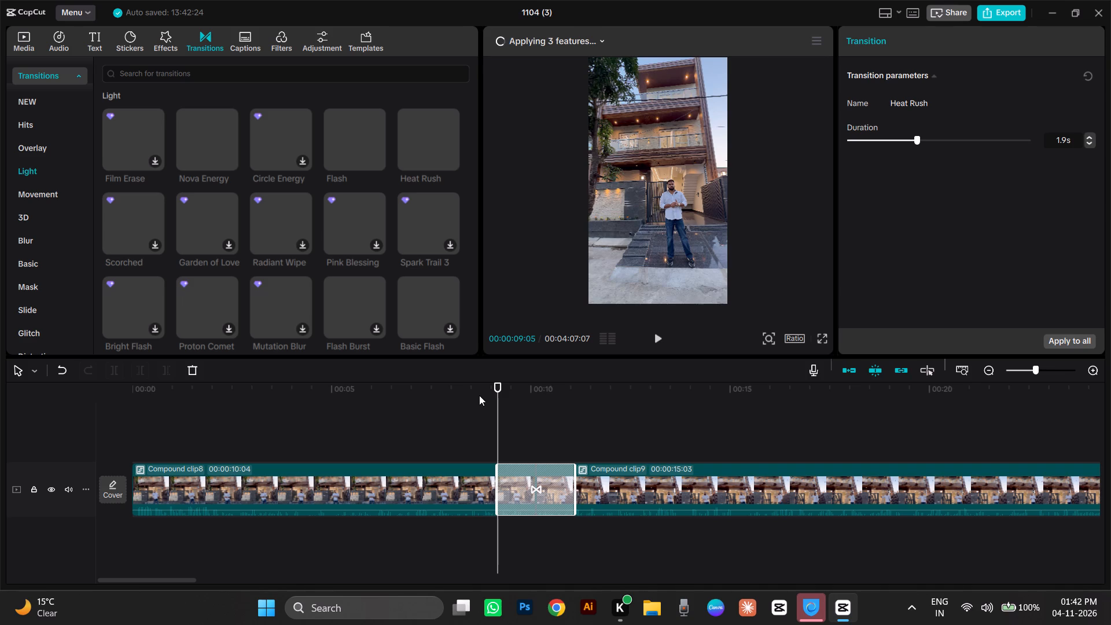
key("space")
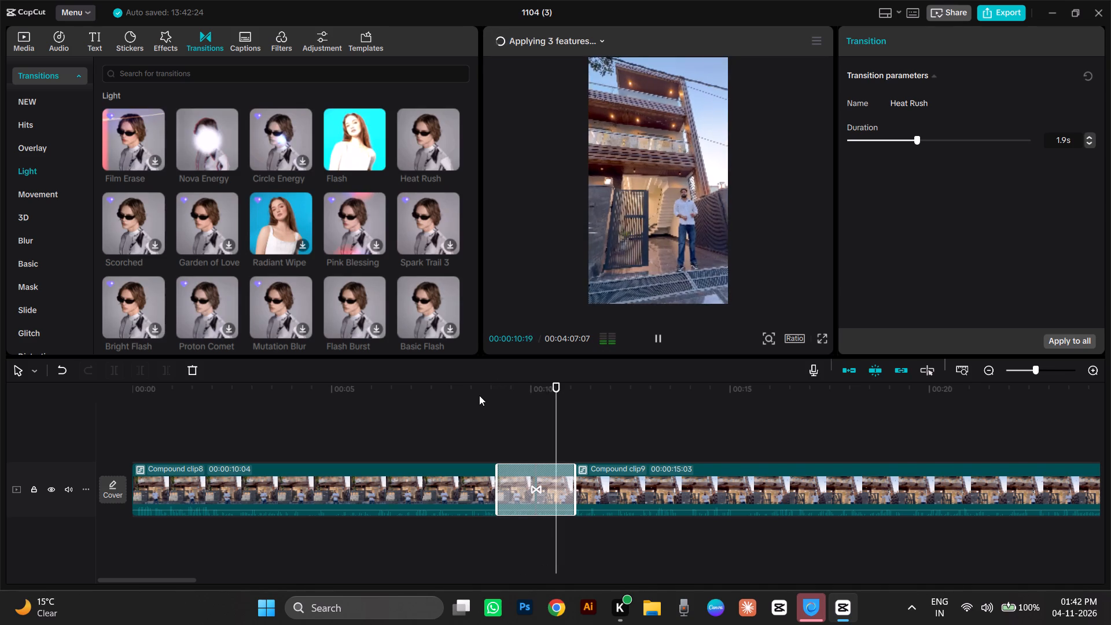
key("space")
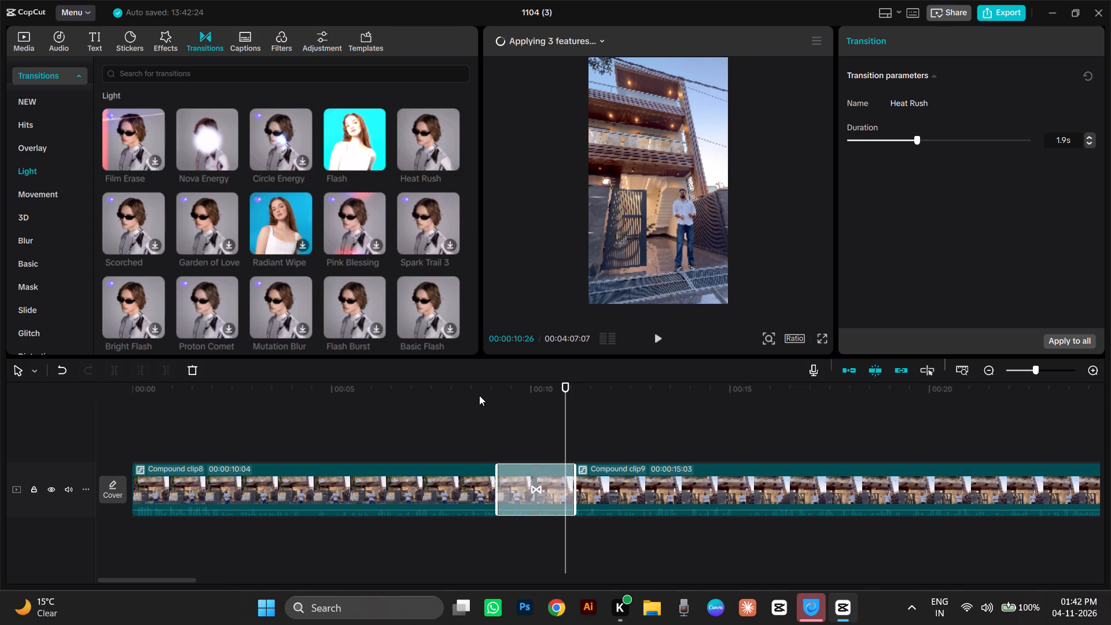
left_click(480, 394)
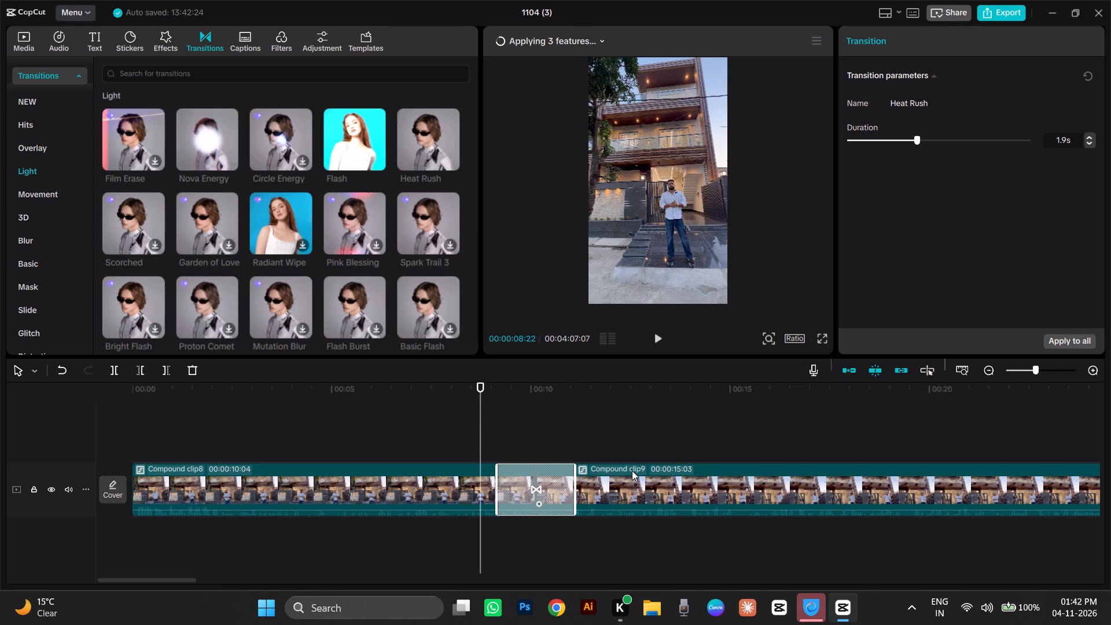
key("ctrl+minus")
key("ctrl+minus")
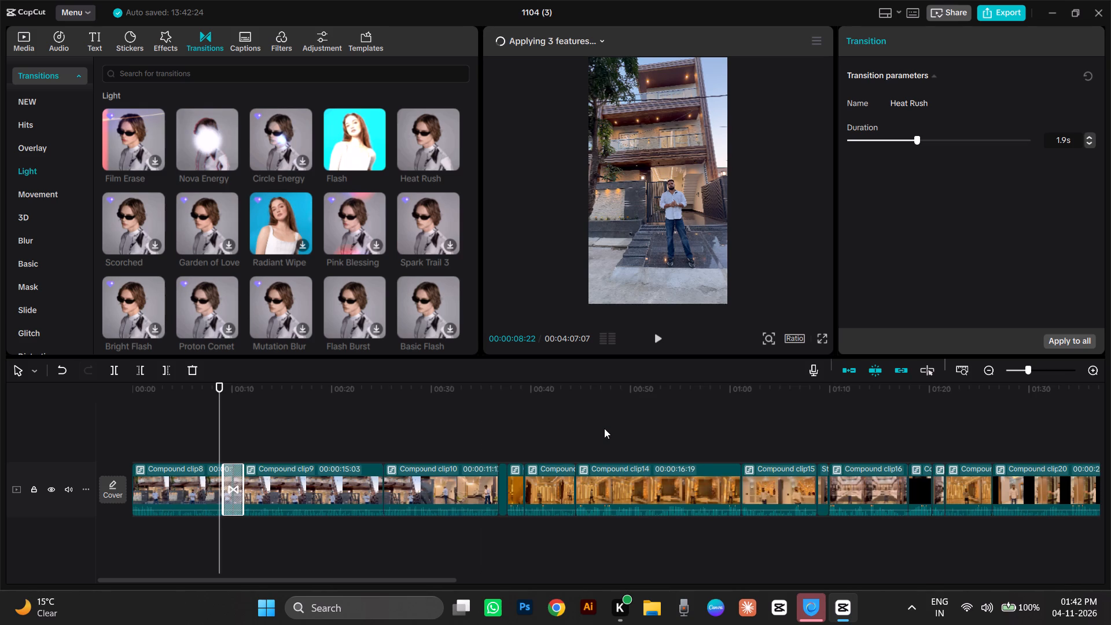
left_click_drag(604, 428, 583, 346)
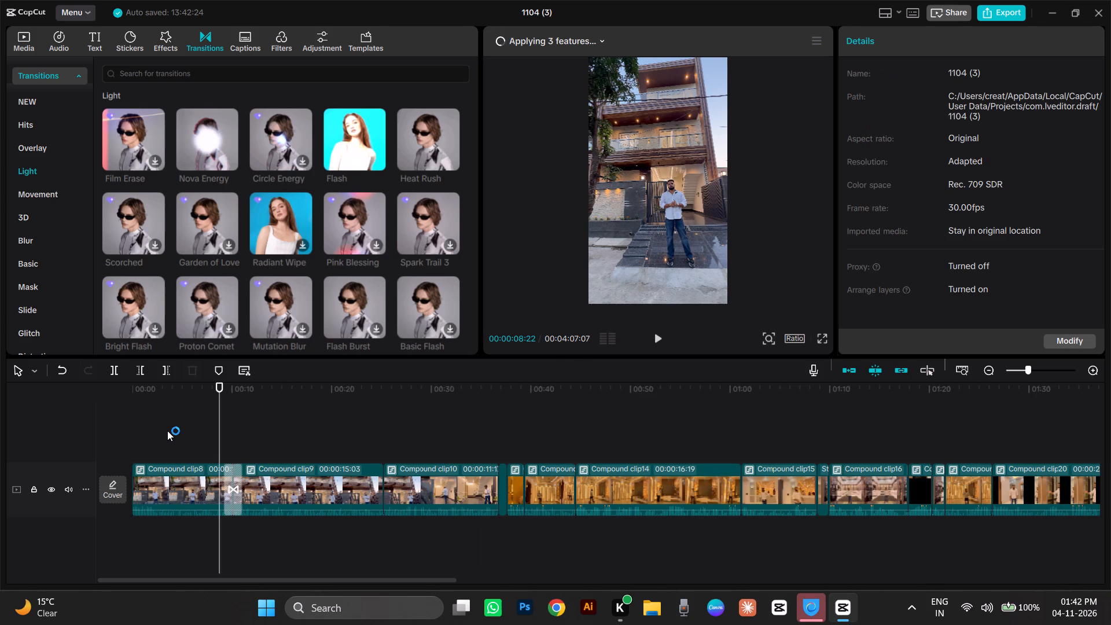
left_click(150, 427)
key("space")
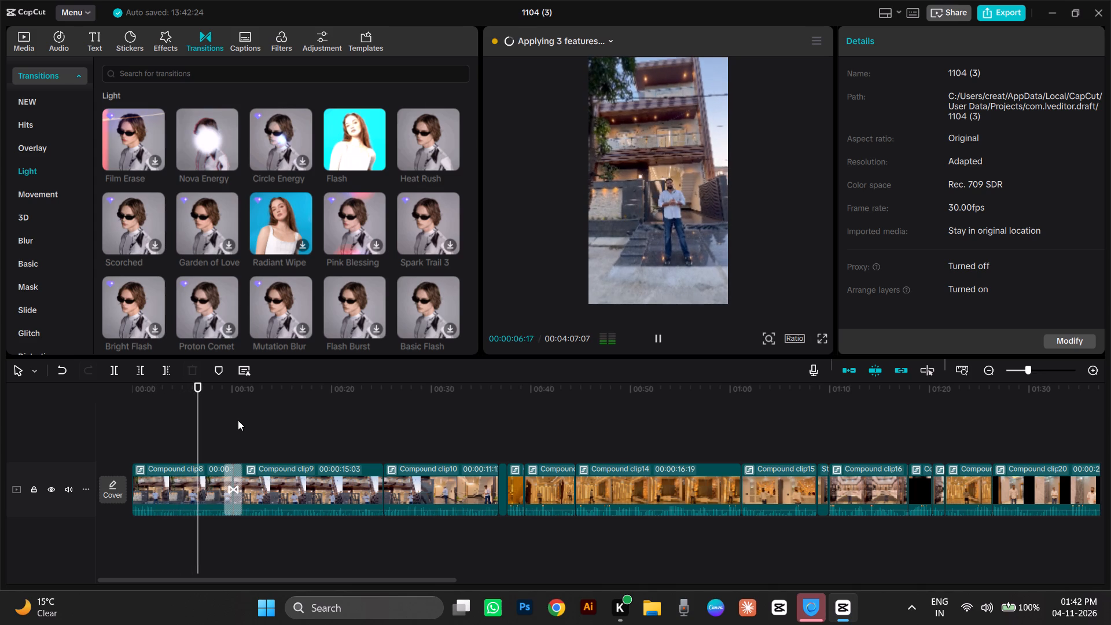
Check the list of features still being applied inside the compound clips.
left_click(596, 41)
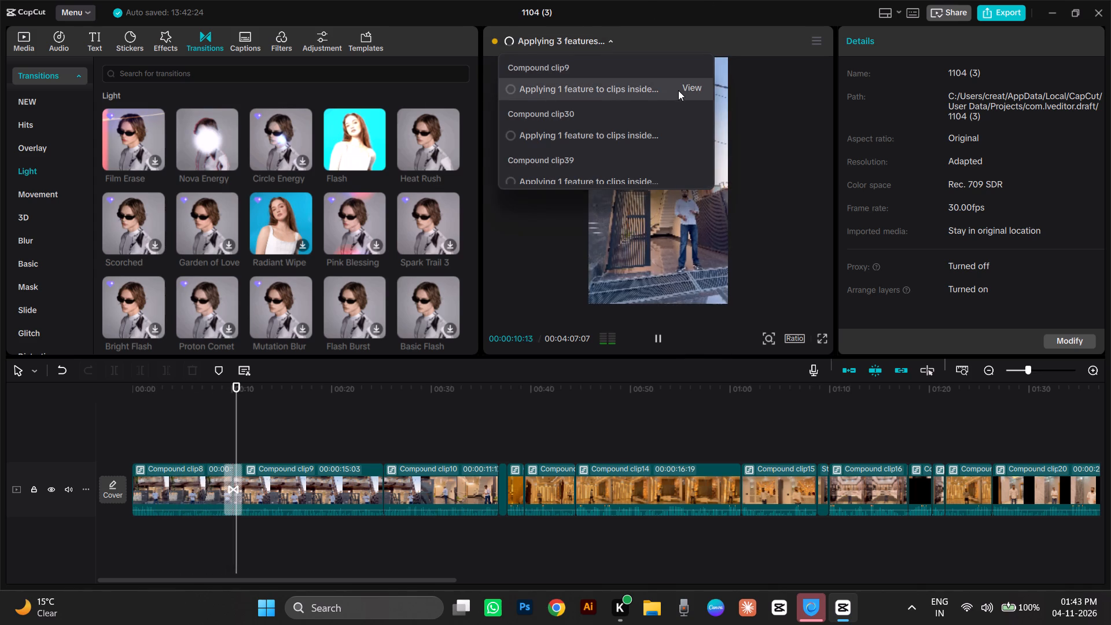
scroll(630, 115, "down", 20)
scroll(630, 115, "up", 7)
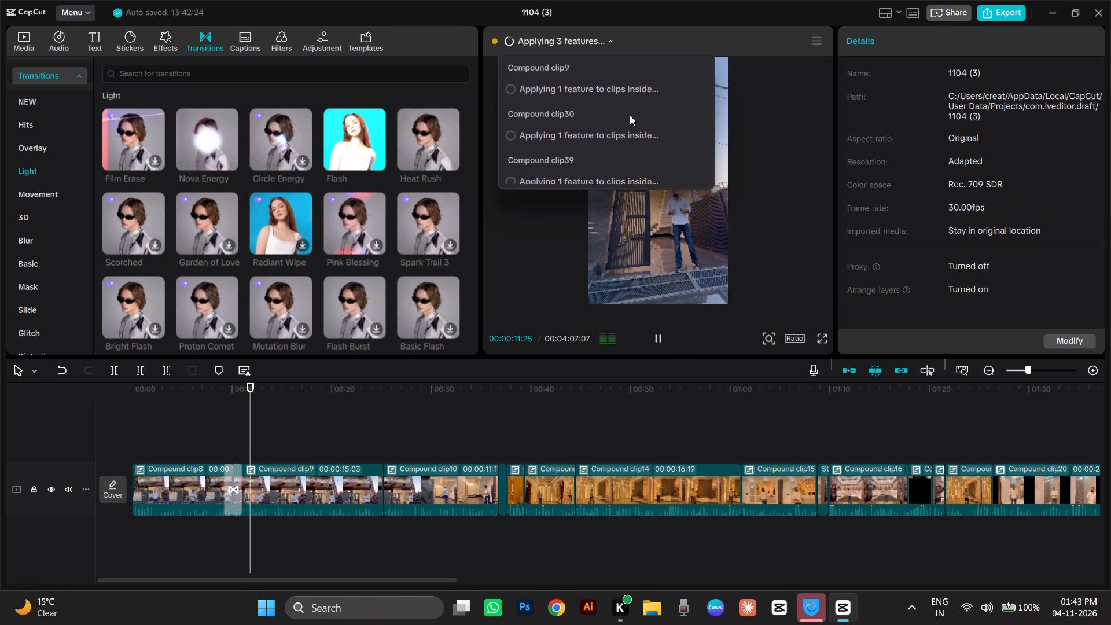
Replay the stretch across the Heat Rush transition, starting within Compound clip8.
left_click(237, 400)
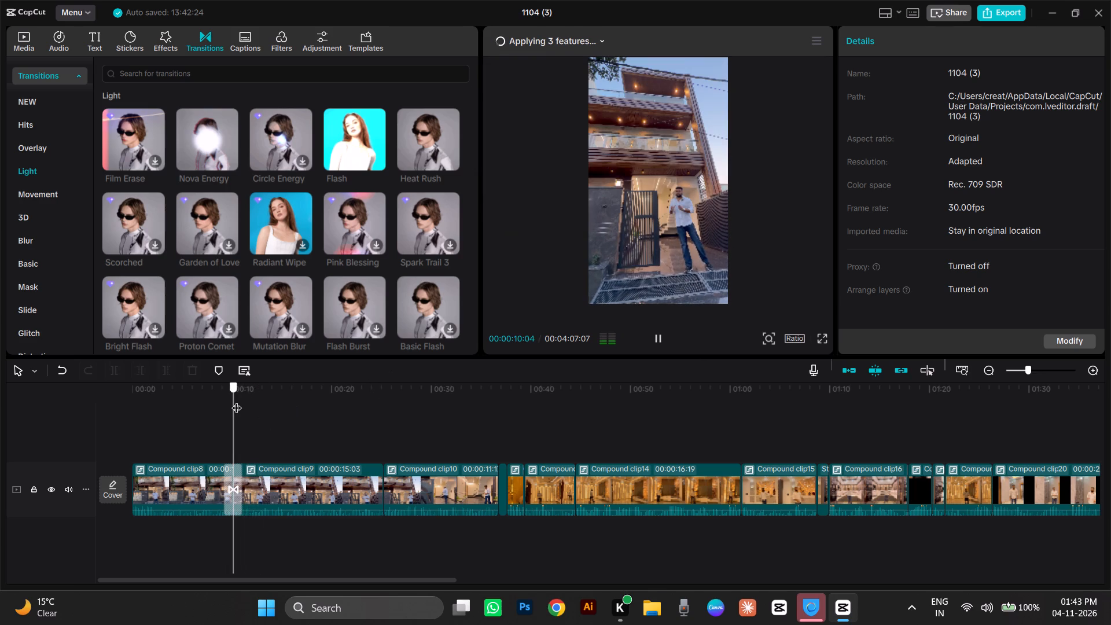
left_click_drag(237, 400, 227, 418)
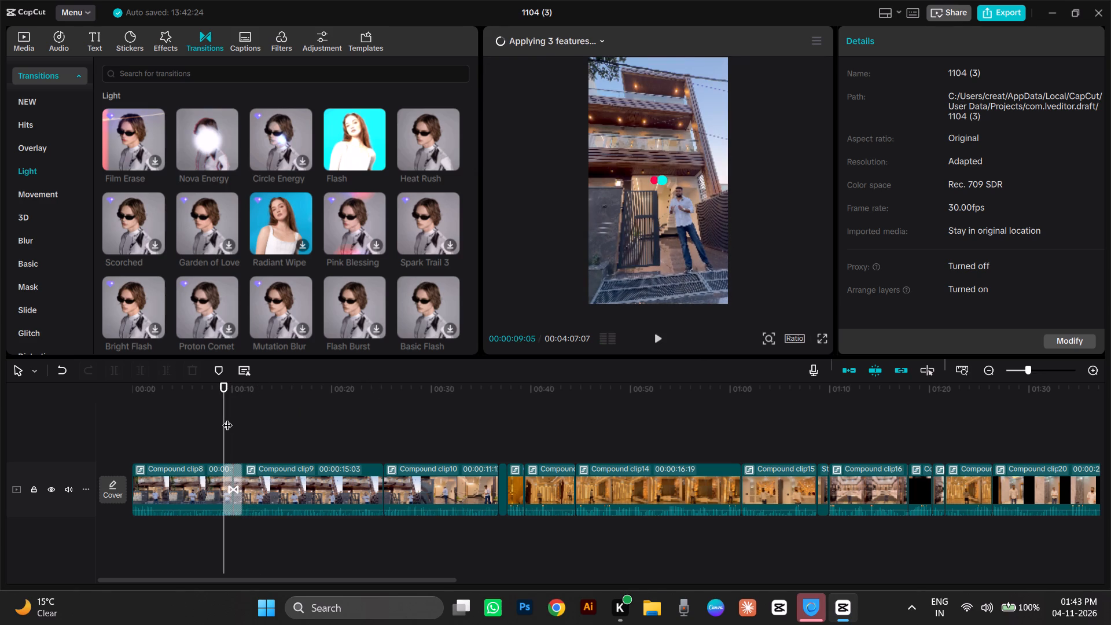
left_click(200, 409)
key("space")
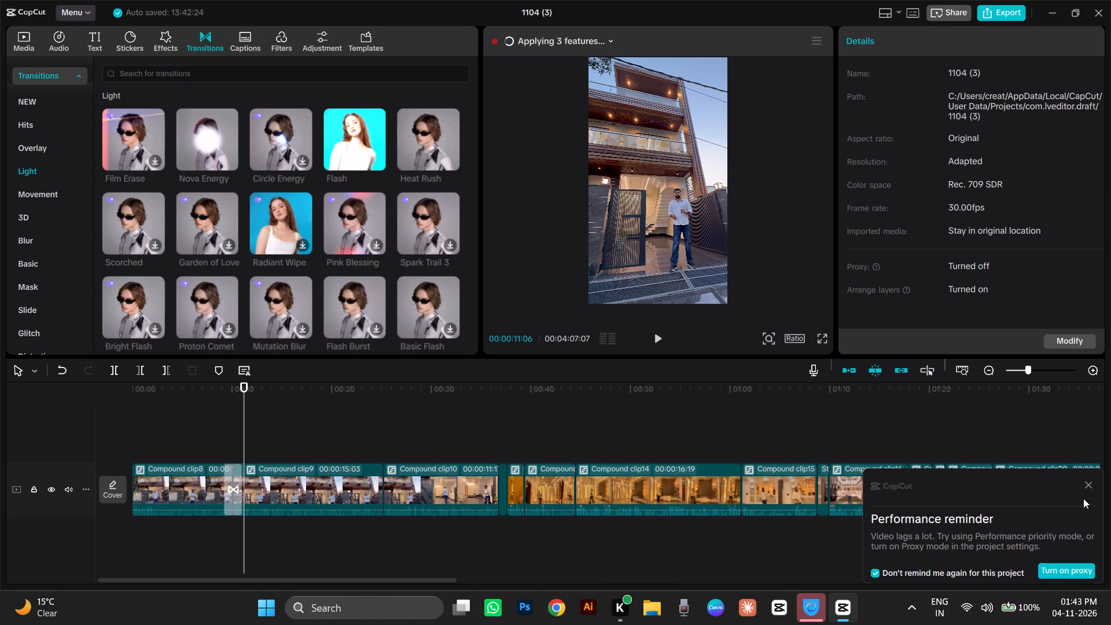
Turn on Proxy for the project at 720P resolution and save the project settings.
left_click(1068, 564)
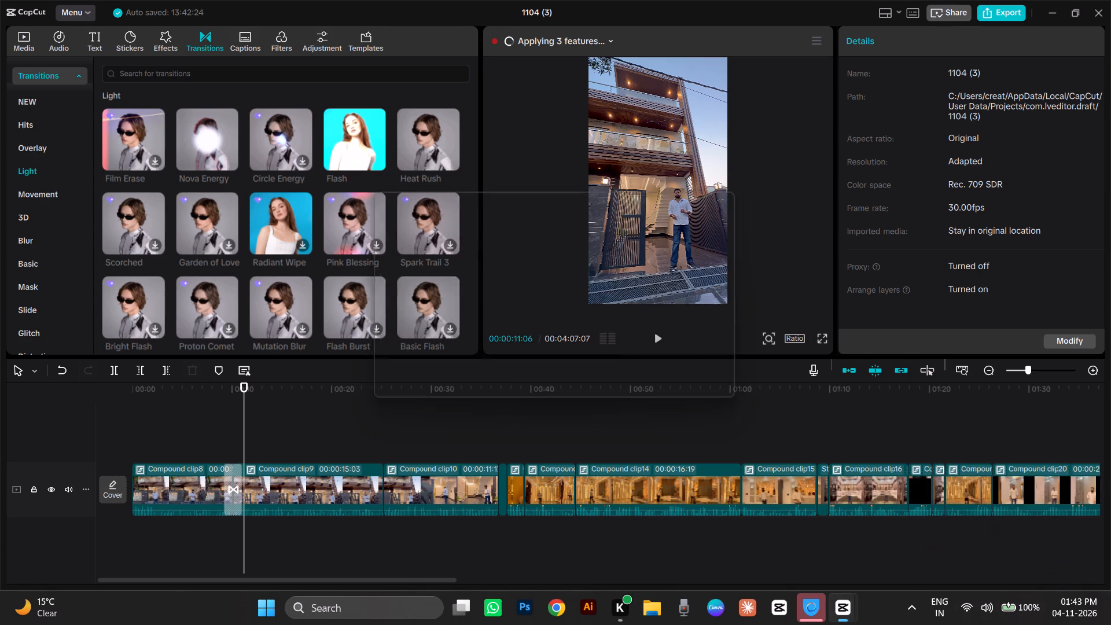
left_click(549, 322)
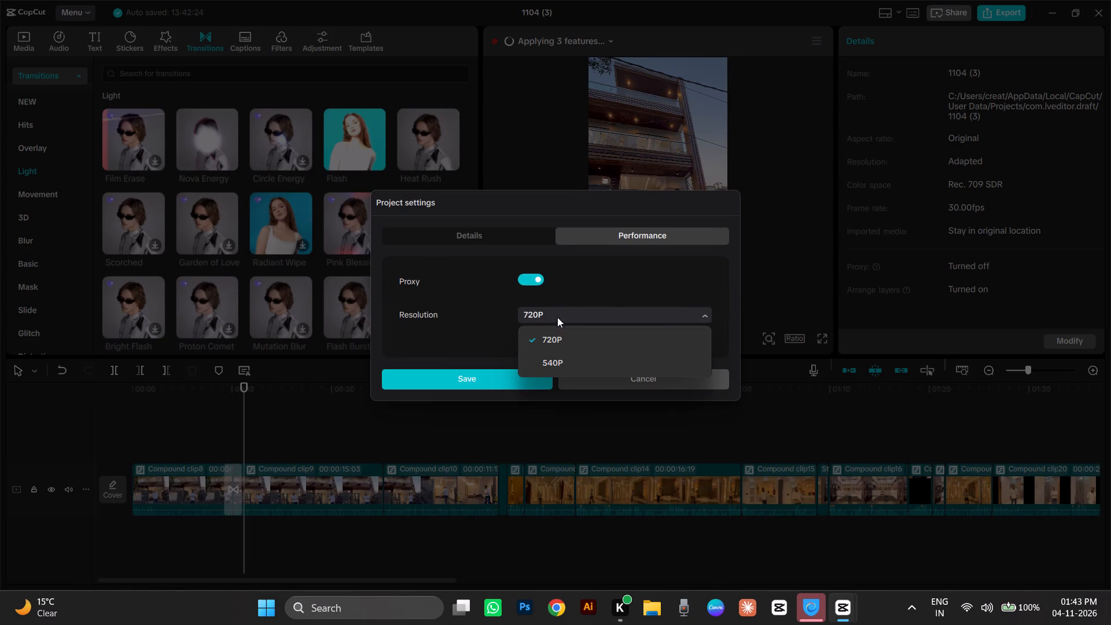
left_click(566, 314)
left_click(506, 228)
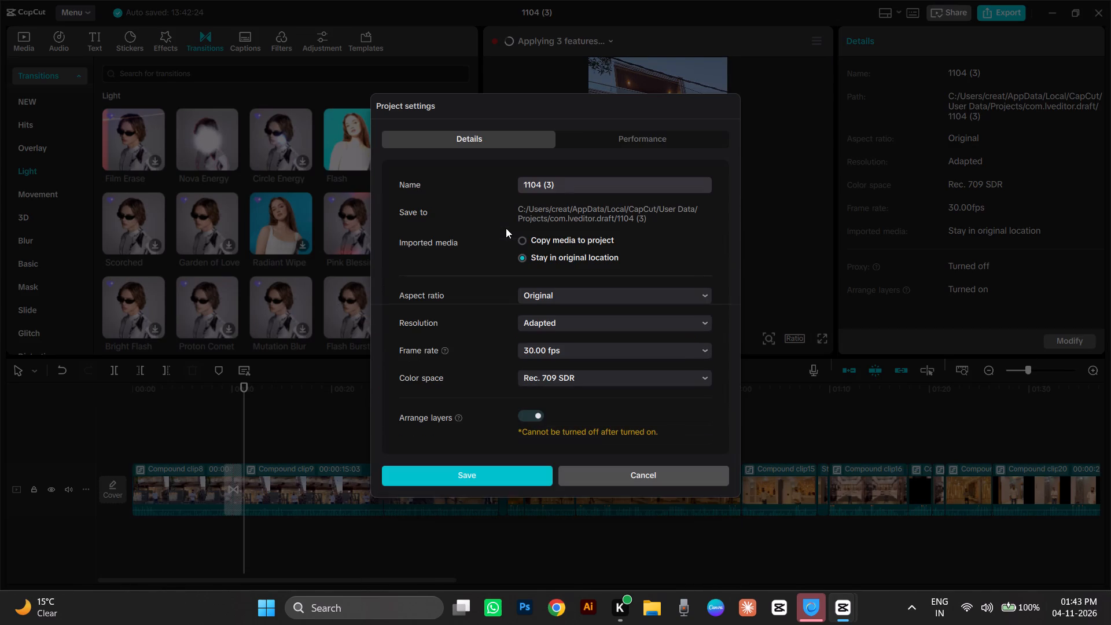
left_click(512, 470)
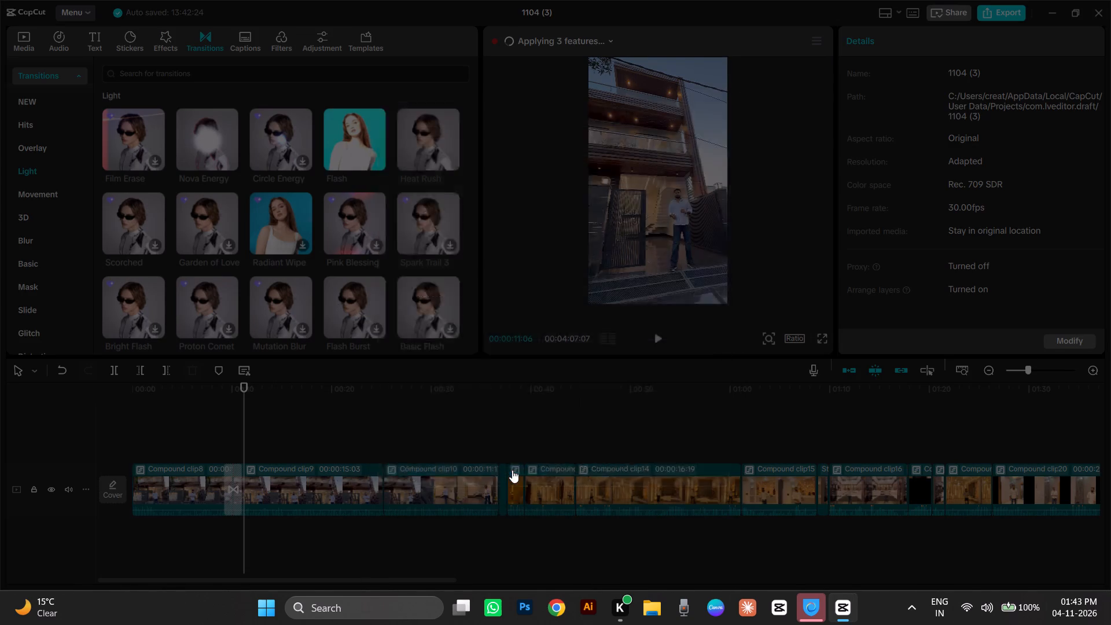
Play the video in full screen, restart it from the beginning, and return to the editor.
key("space")
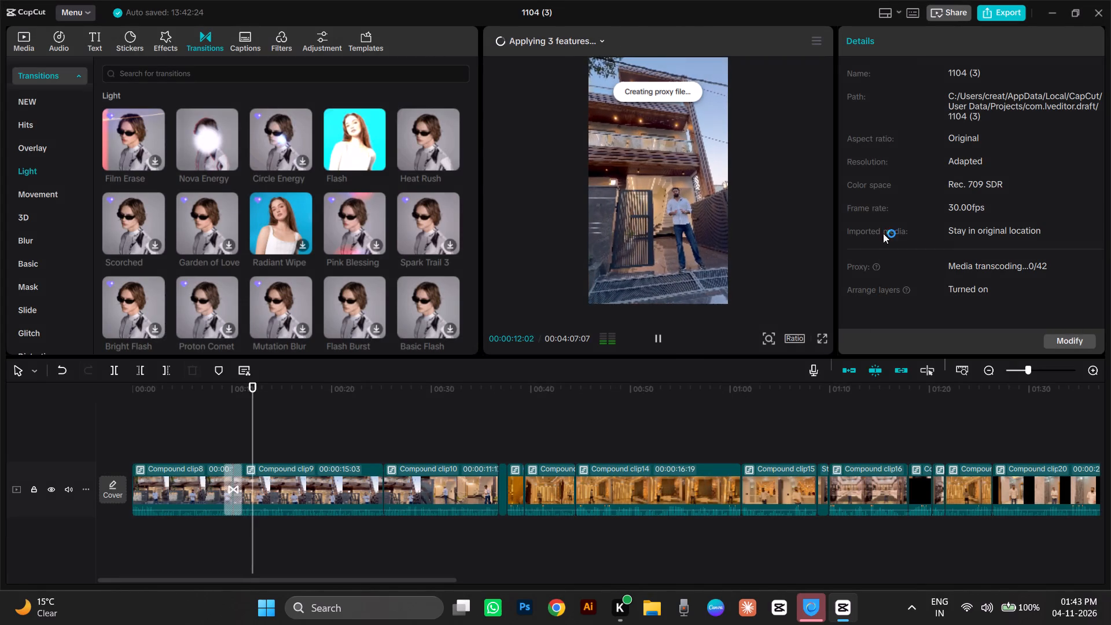
left_click(823, 343)
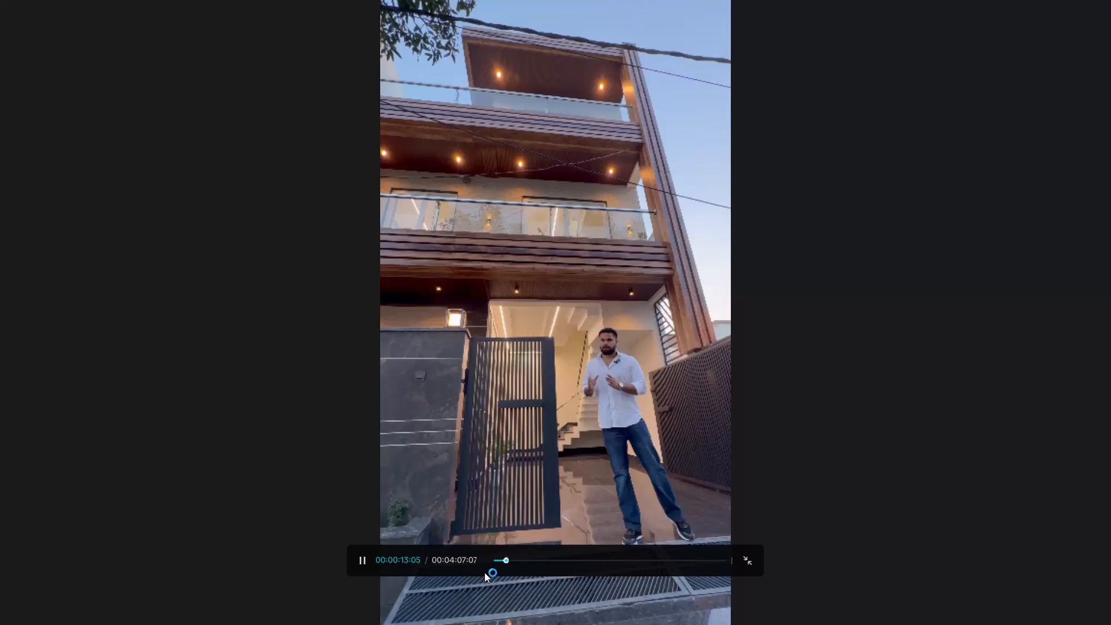
left_click_drag(498, 572, 384, 583)
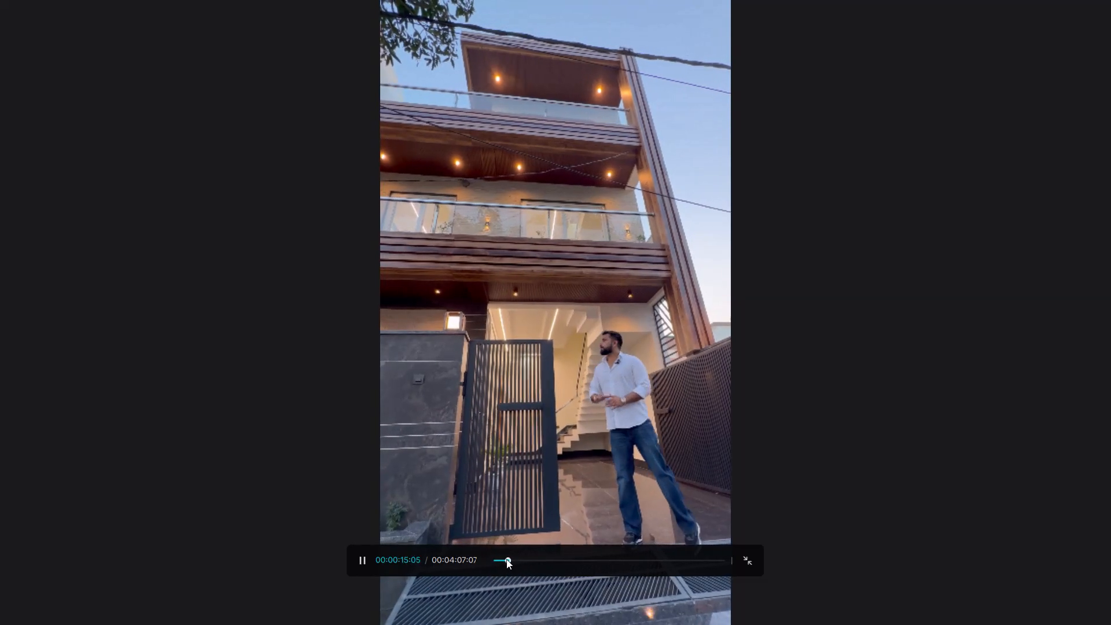
left_click_drag(506, 559, 470, 560)
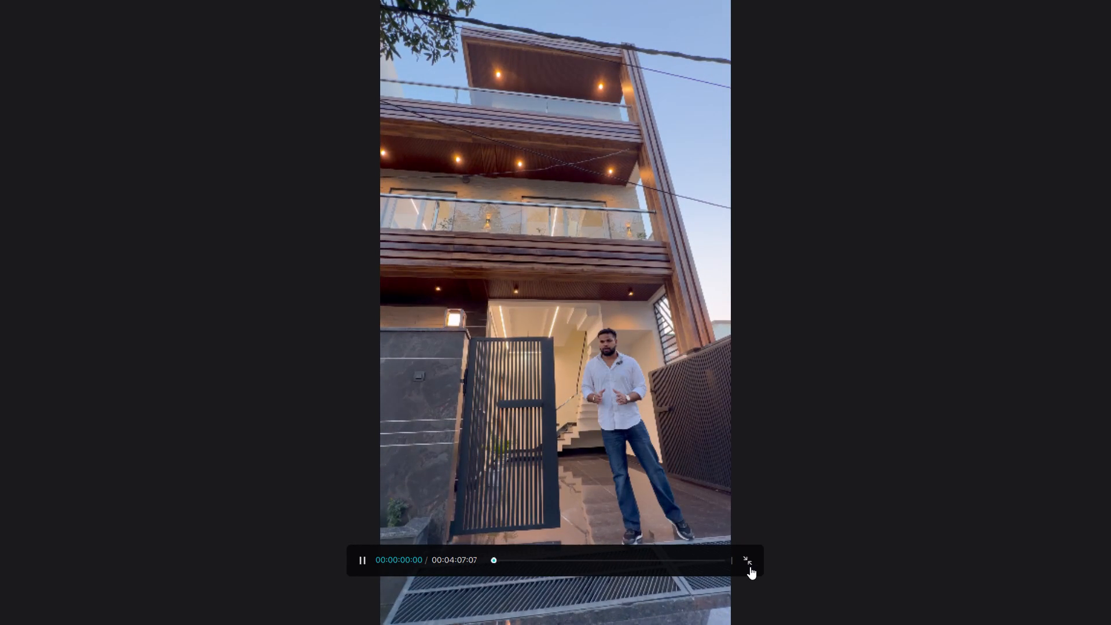
left_click(750, 567)
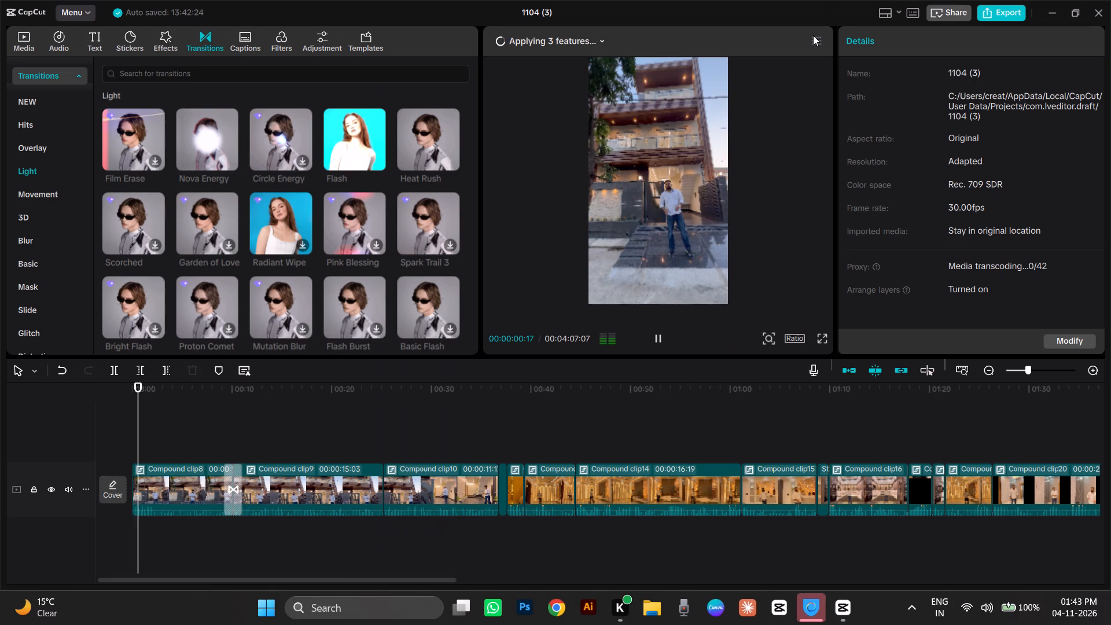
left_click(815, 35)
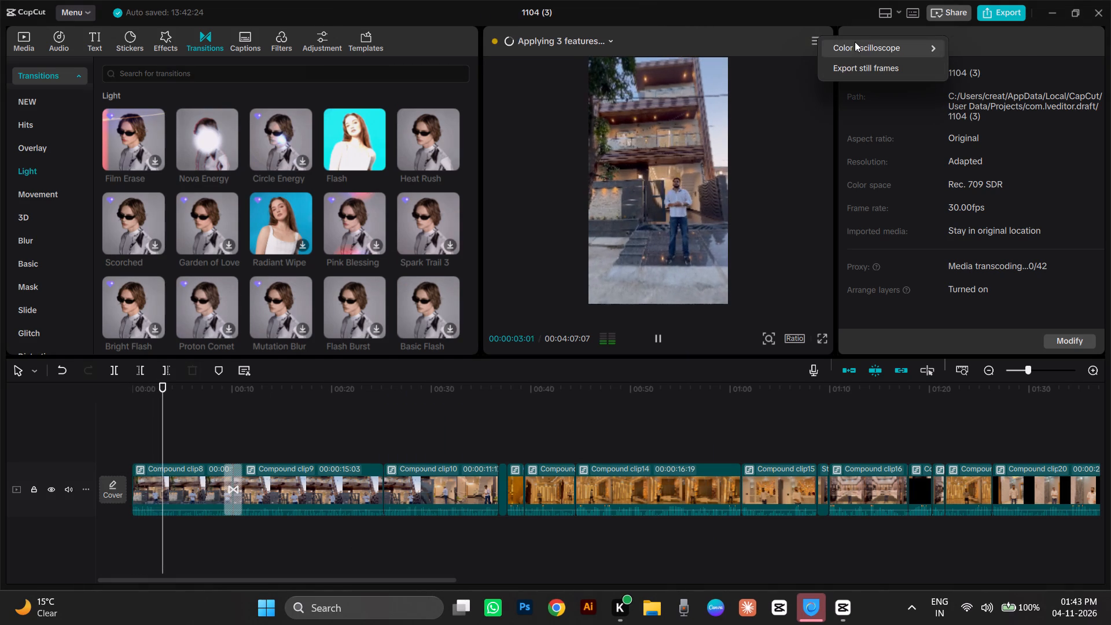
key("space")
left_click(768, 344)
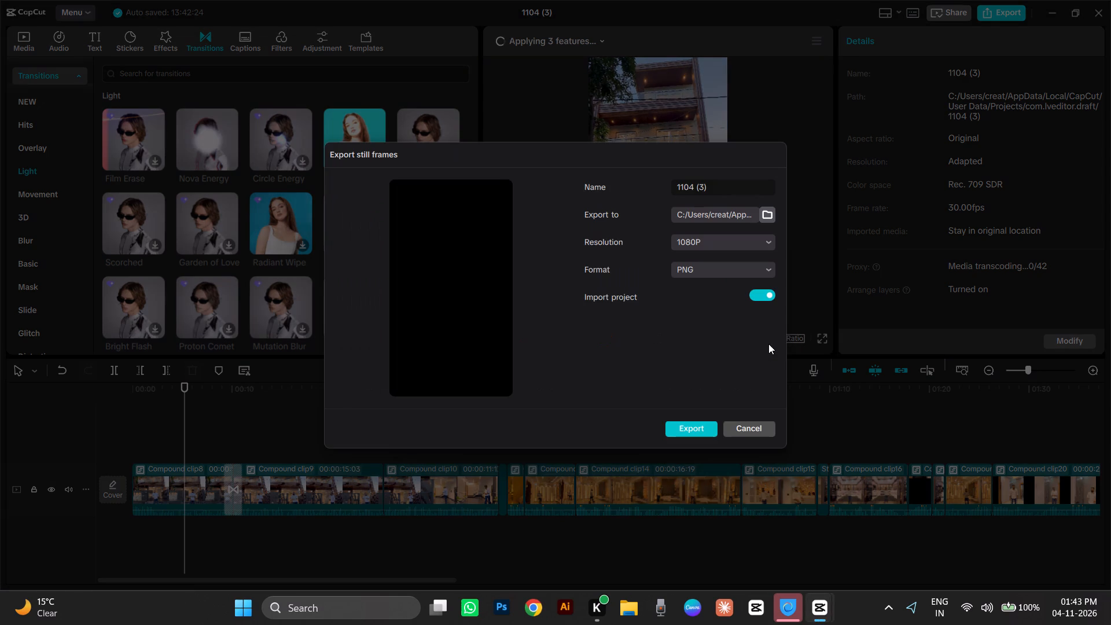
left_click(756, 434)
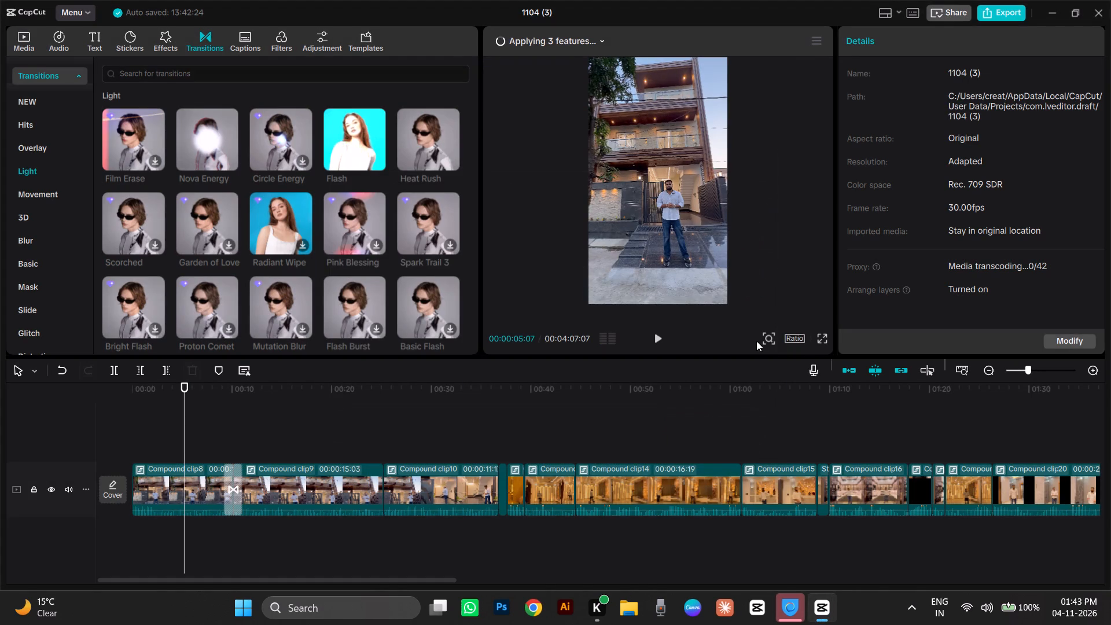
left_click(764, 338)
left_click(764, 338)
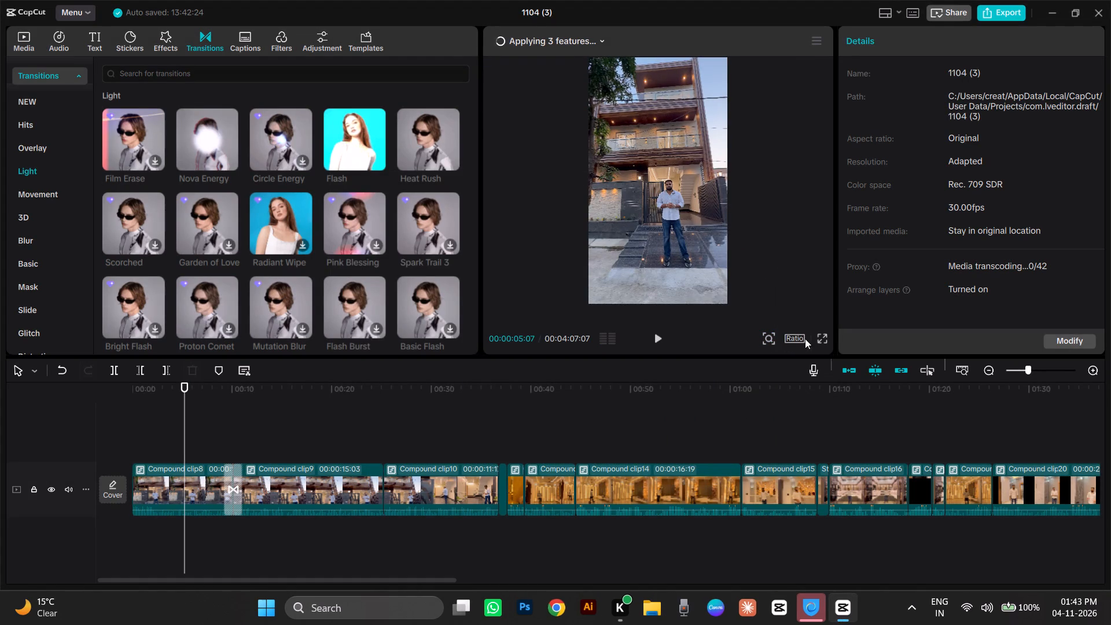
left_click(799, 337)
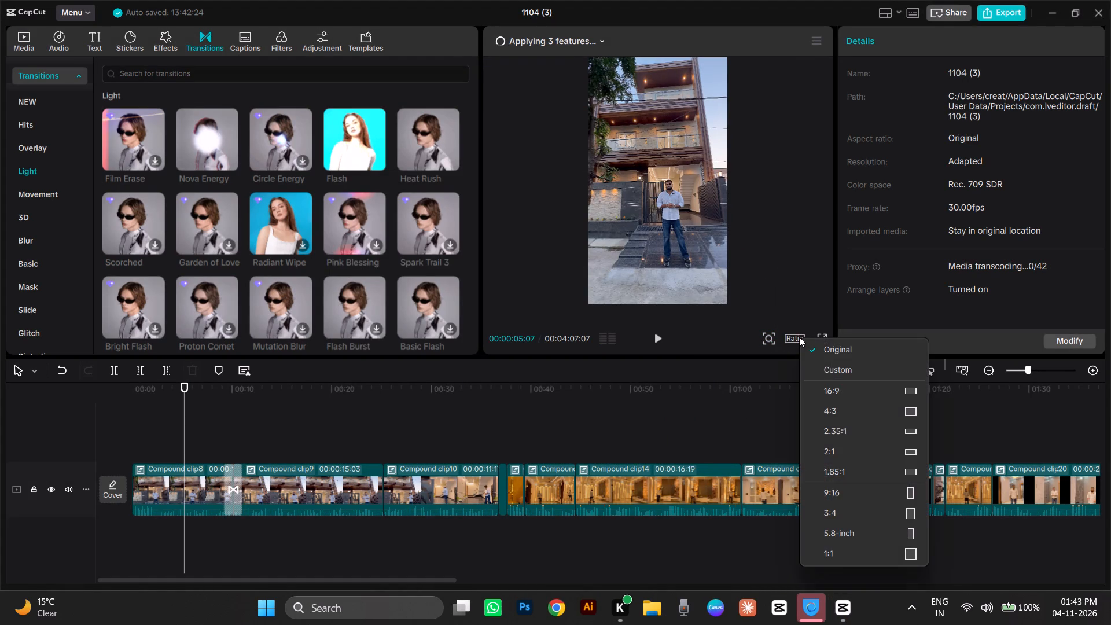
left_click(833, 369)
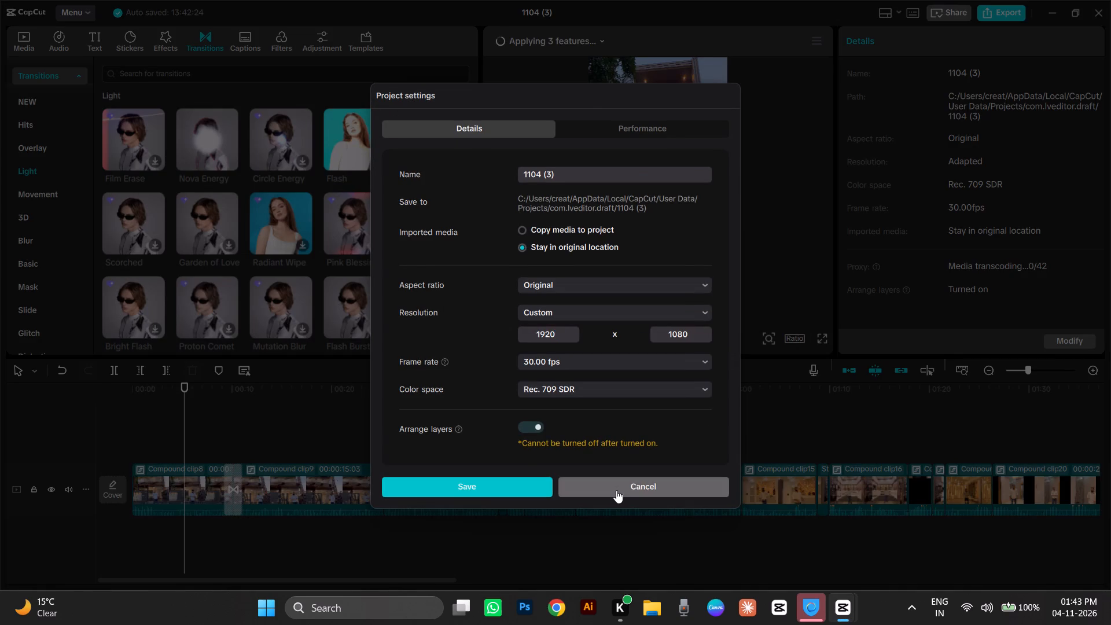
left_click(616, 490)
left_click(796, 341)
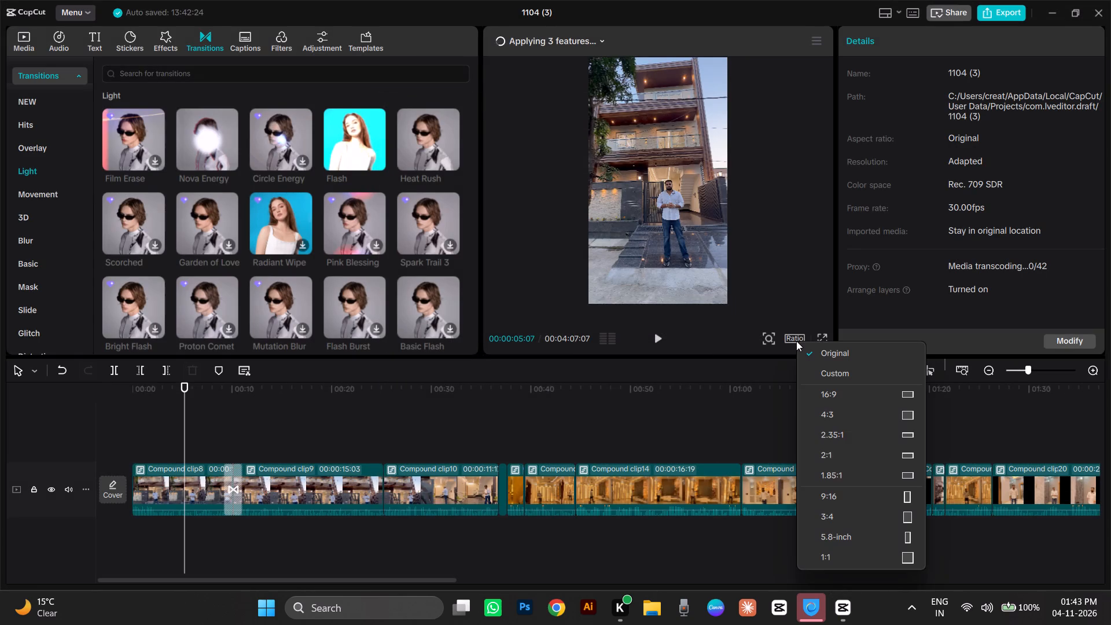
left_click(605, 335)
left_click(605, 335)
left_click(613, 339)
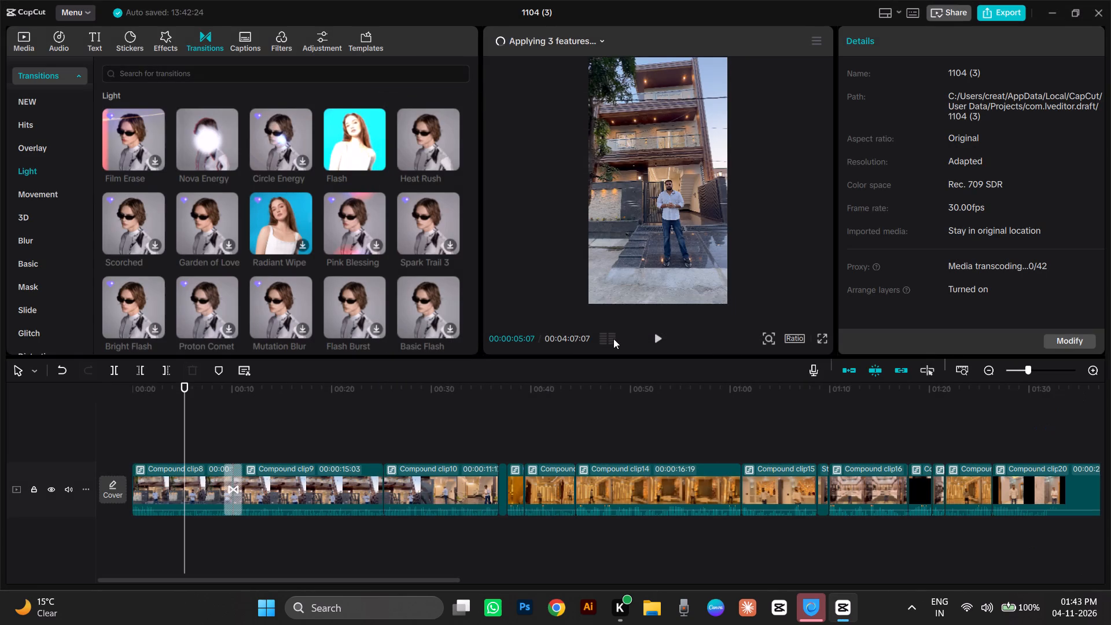
Play the video from about 5 seconds, across the first transition and into Compound clip10.
key("space")
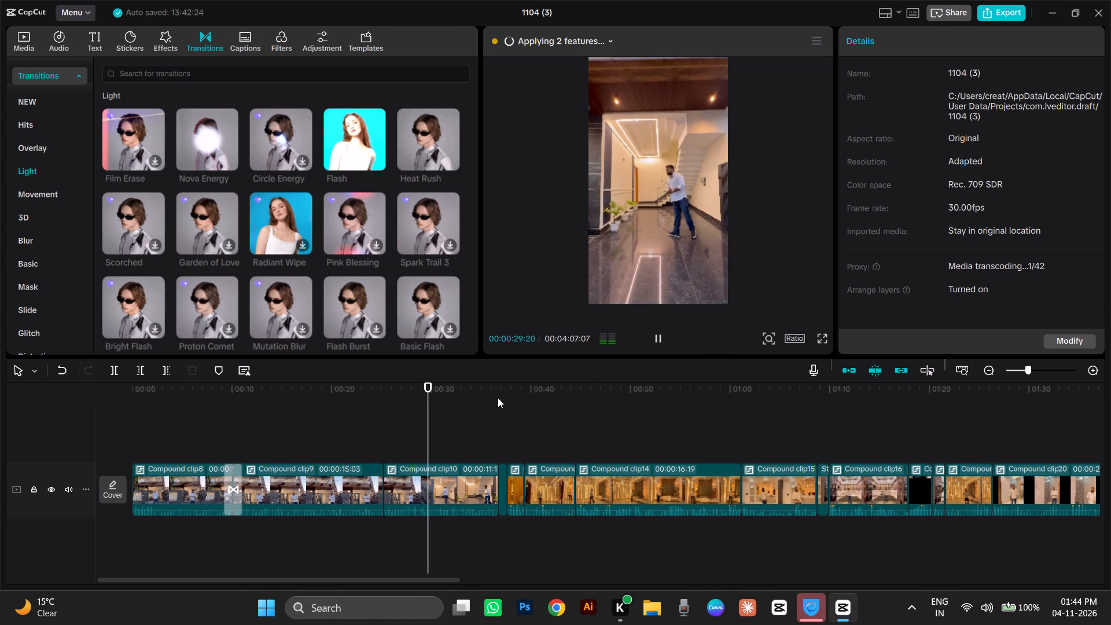
Add the Solar Blur transition at the end of Compound clip10, allowing duplicate frames without further reminders.
key("ctrl+equal")
key("ctrl+equal")
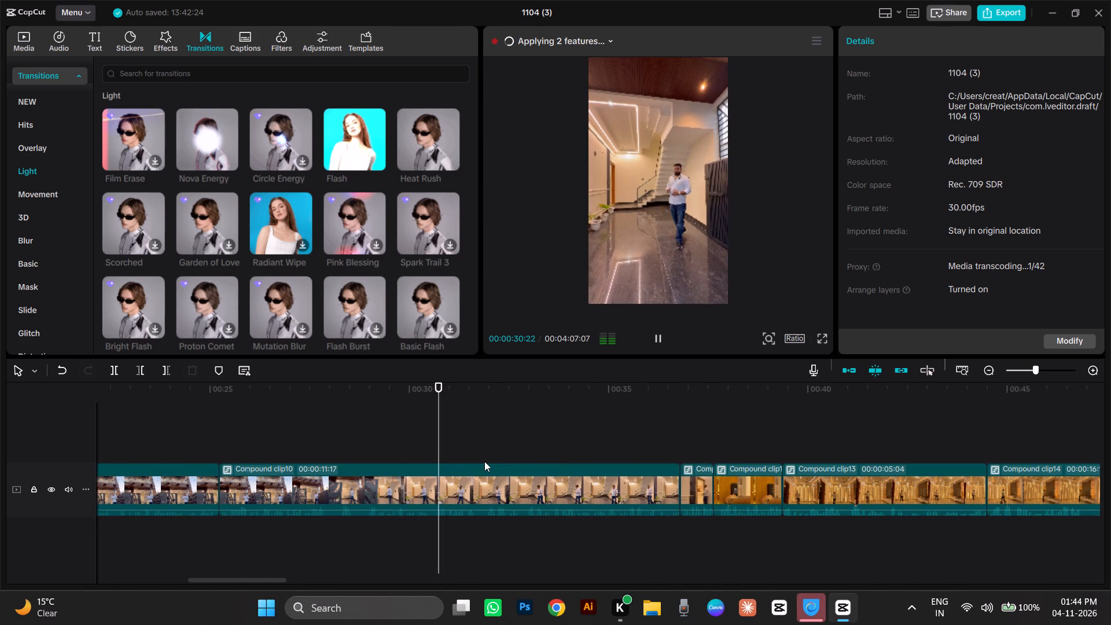
left_click(685, 410)
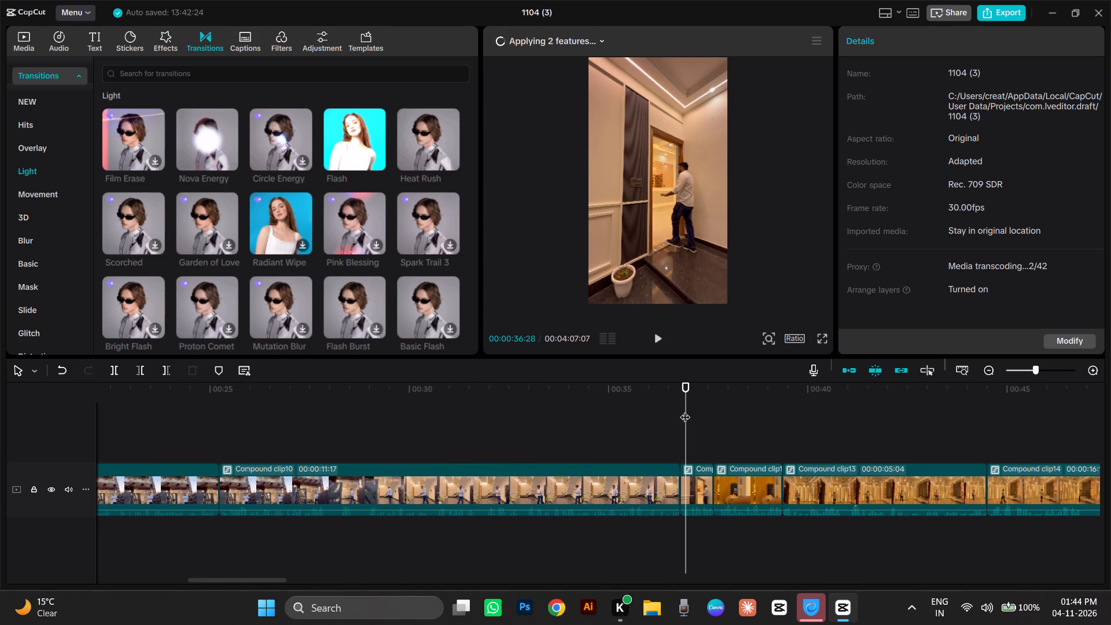
left_click_drag(685, 410, 678, 418)
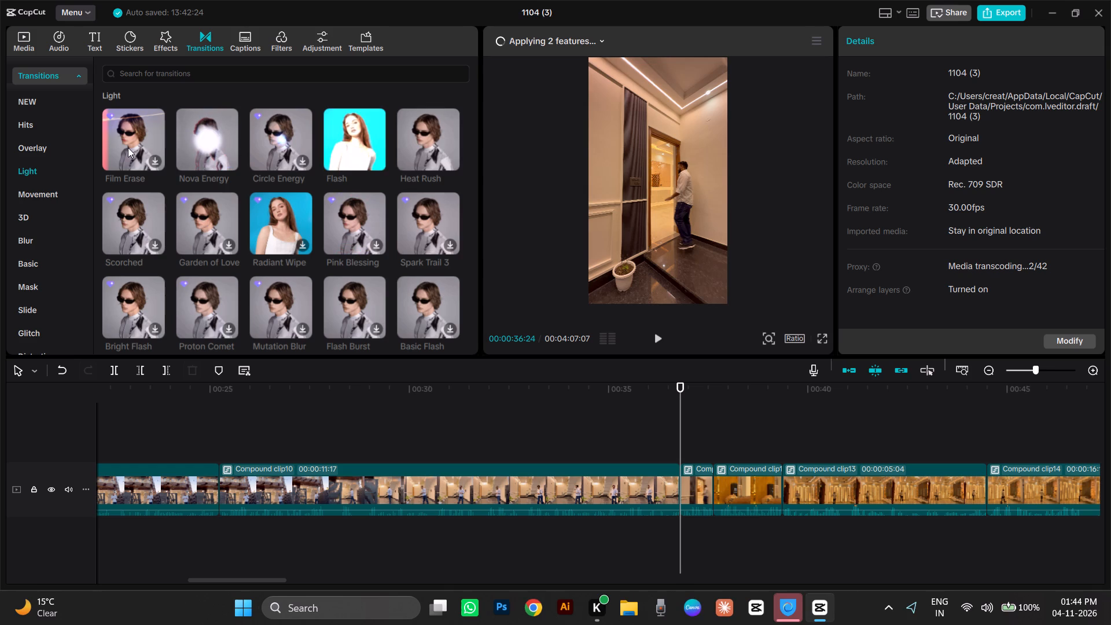
scroll(254, 239, "down", 2)
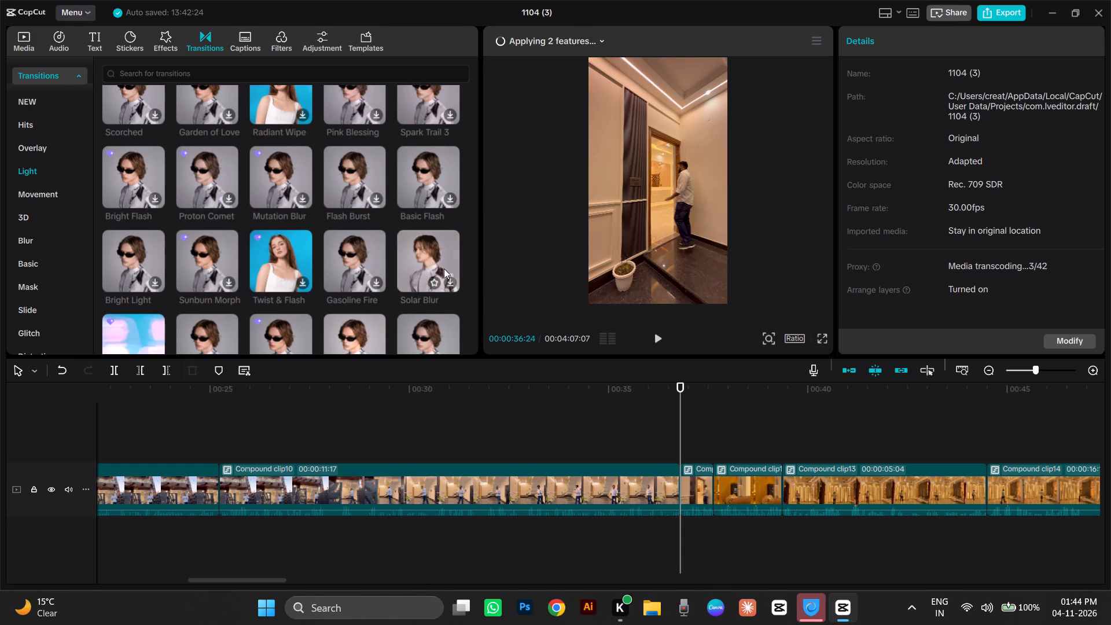
left_click(448, 283)
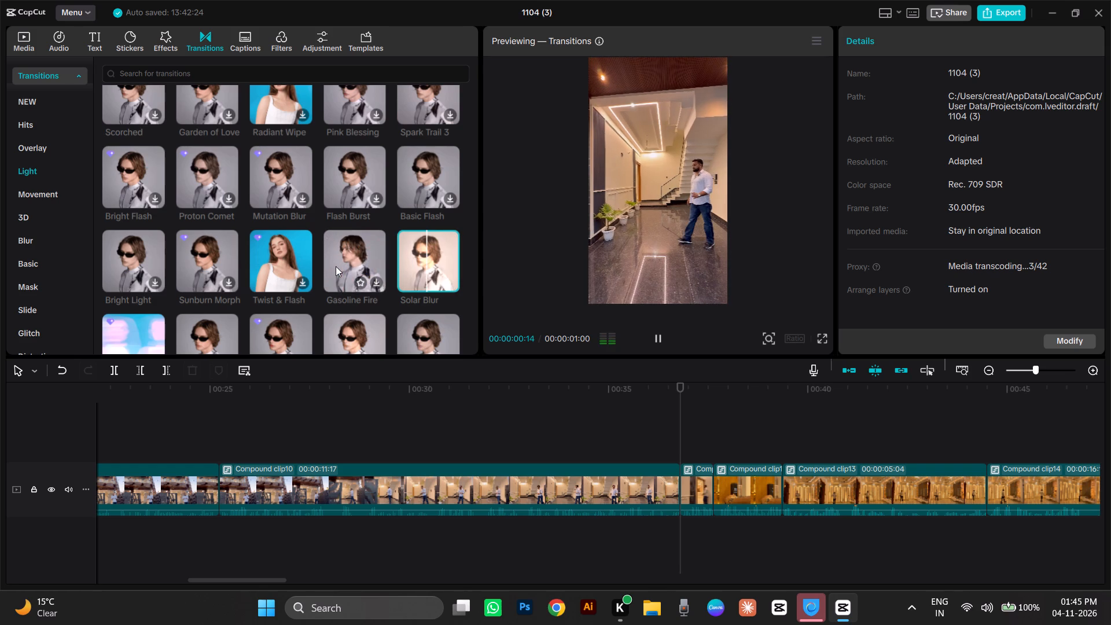
left_click(447, 281)
left_click(630, 340)
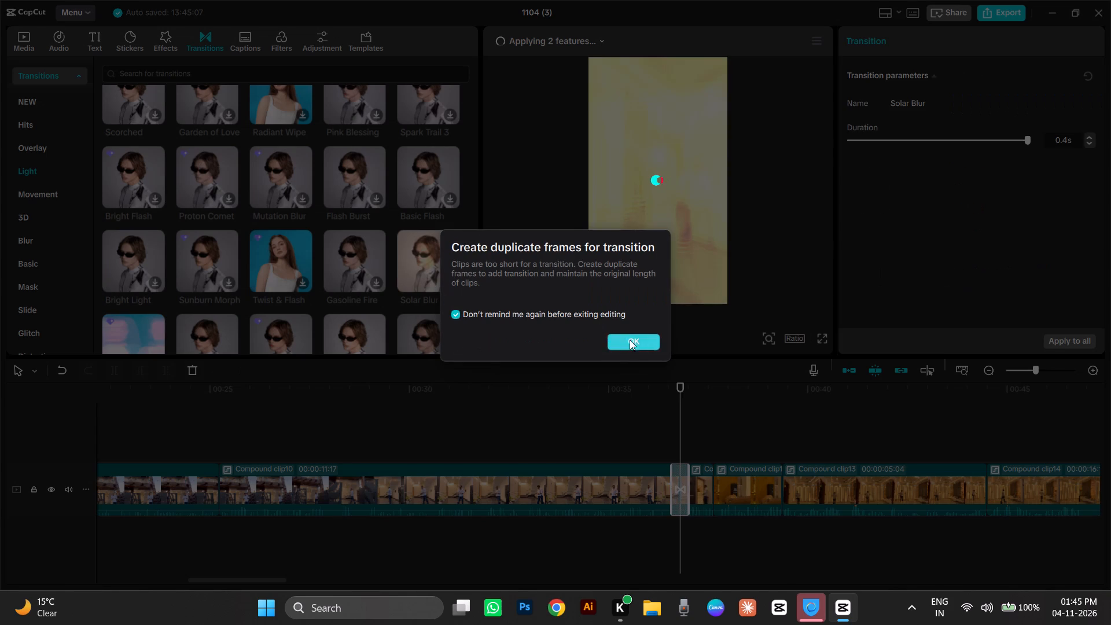
Play and scrub across the Solar Blur transition after Compound clip10, up to the door-handle clip.
left_click(654, 392)
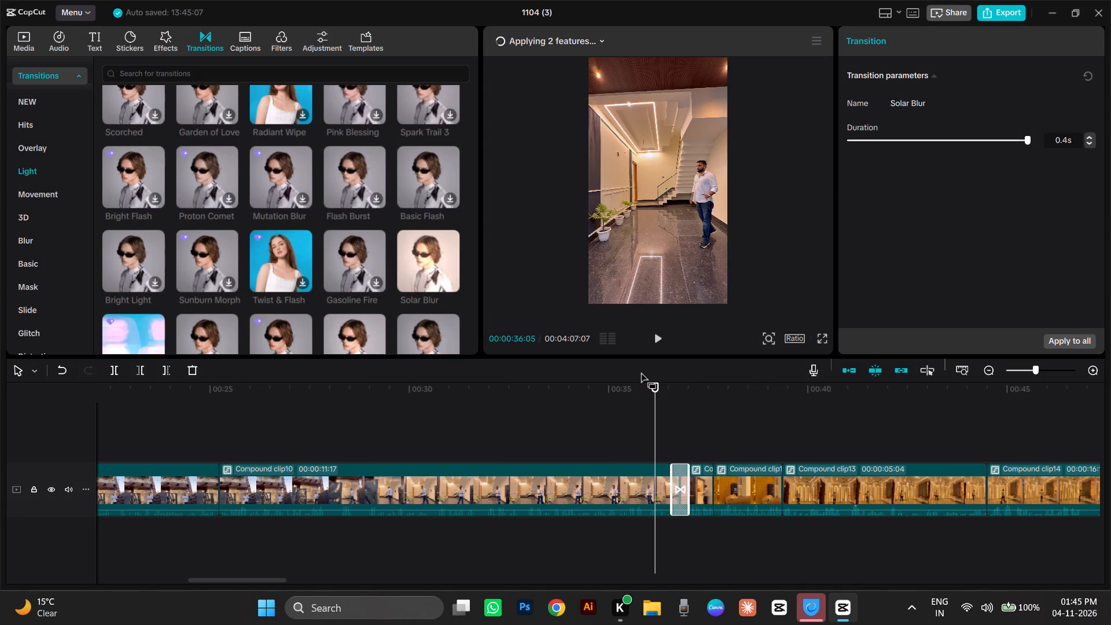
key("space")
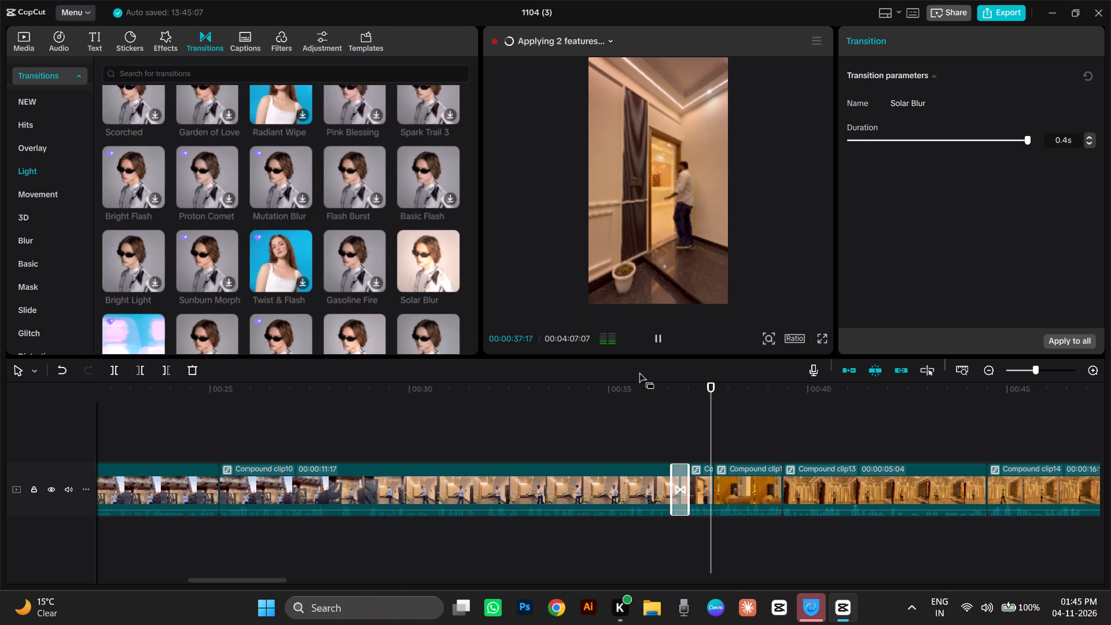
left_click(649, 402)
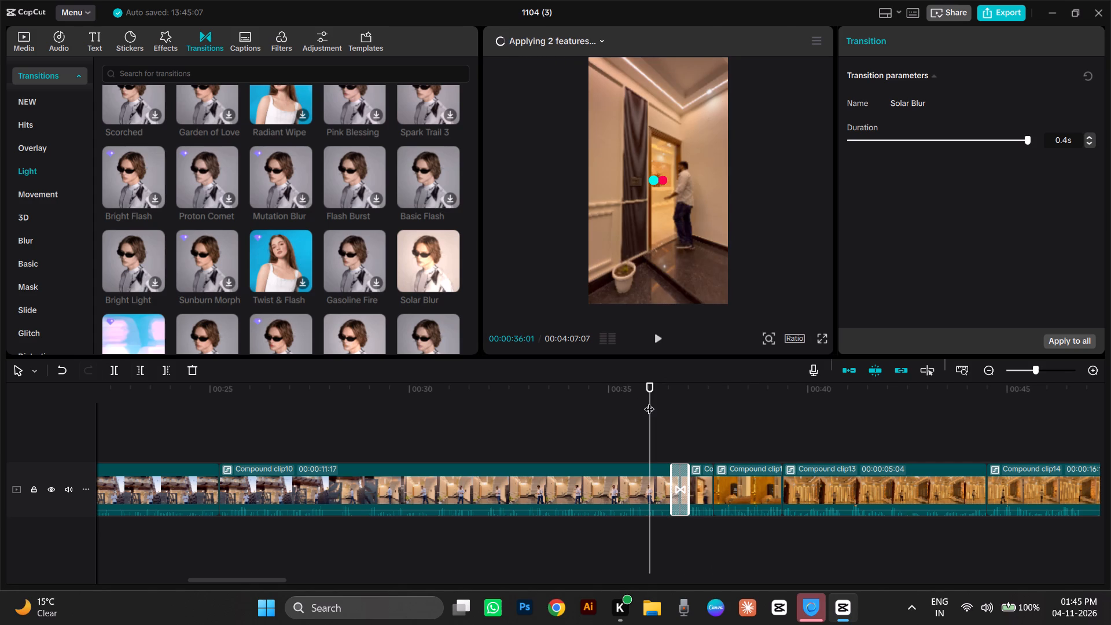
left_click_drag(649, 402, 671, 407)
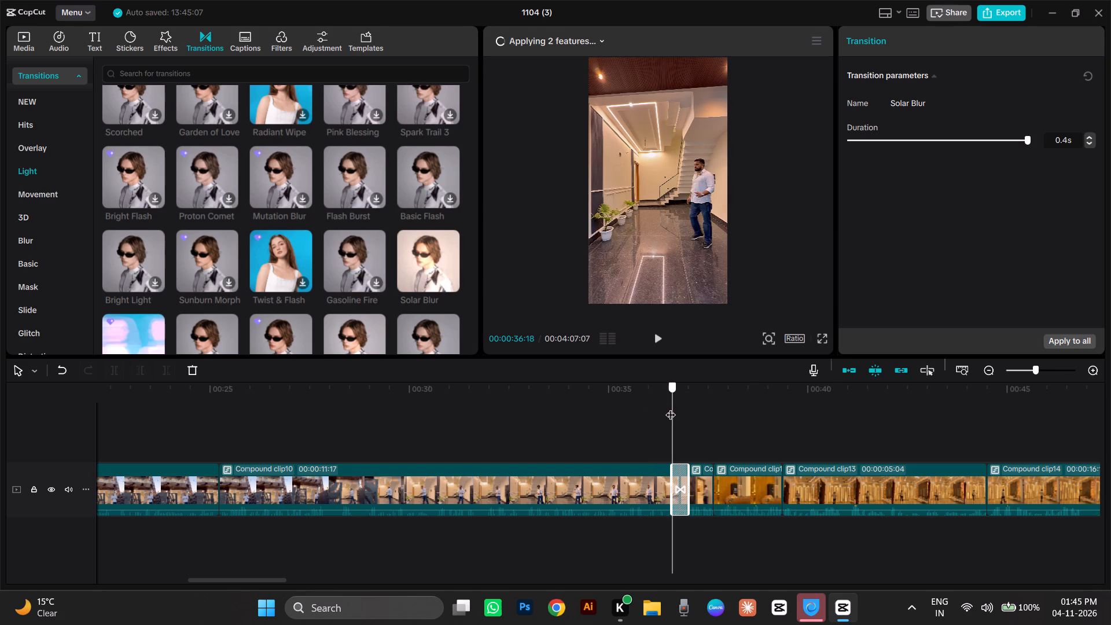
left_click_drag(671, 407, 678, 409)
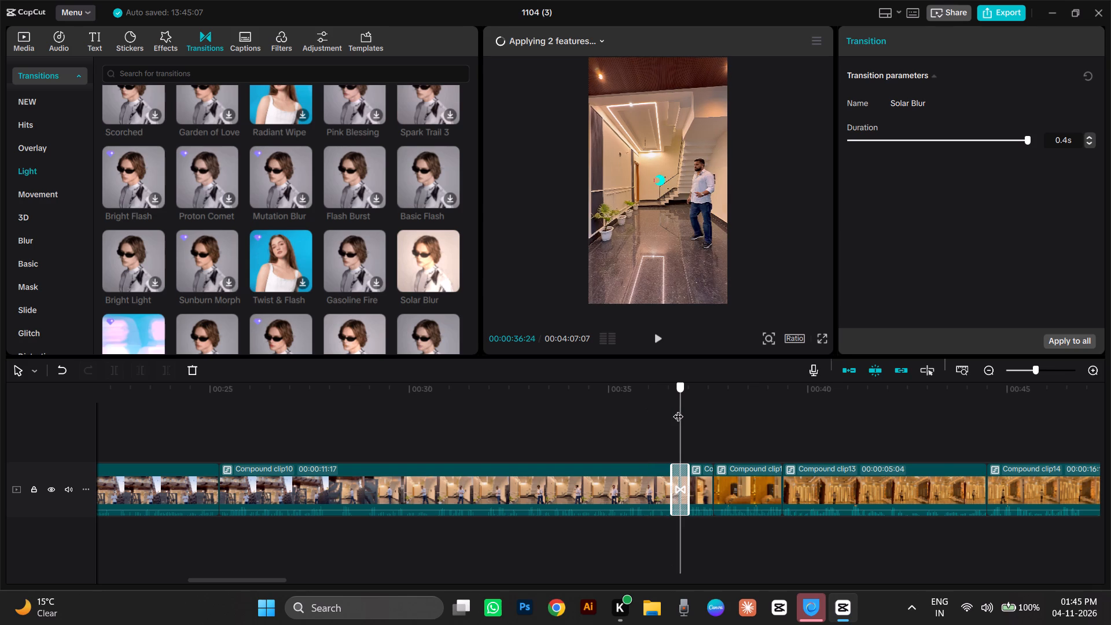
left_click_drag(678, 409, 686, 411)
left_click_drag(686, 411, 700, 414)
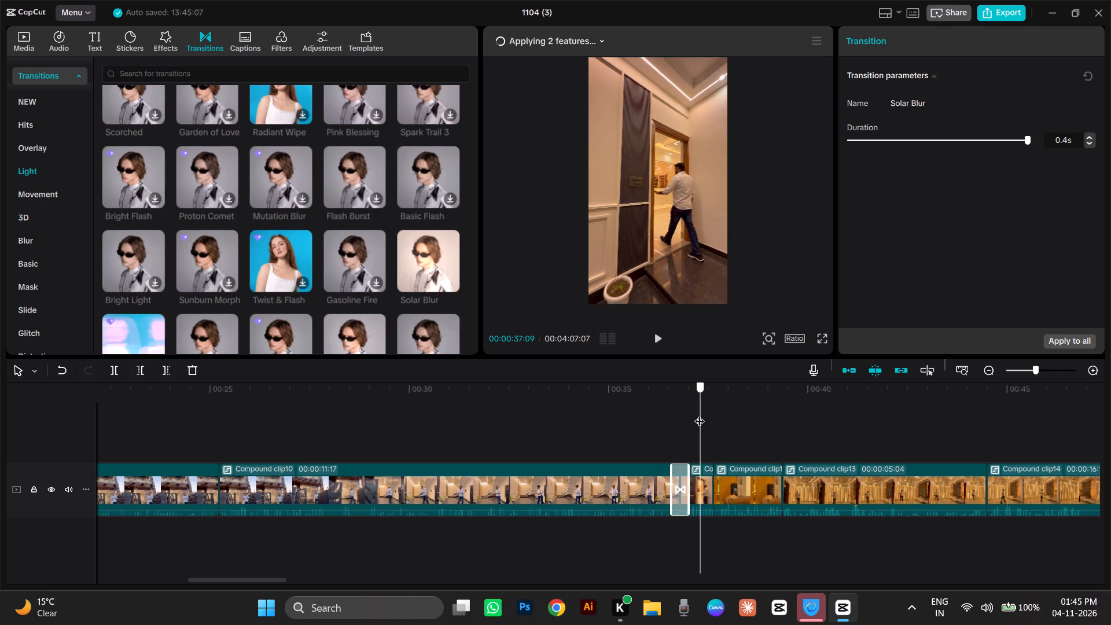
left_click_drag(700, 414, 714, 419)
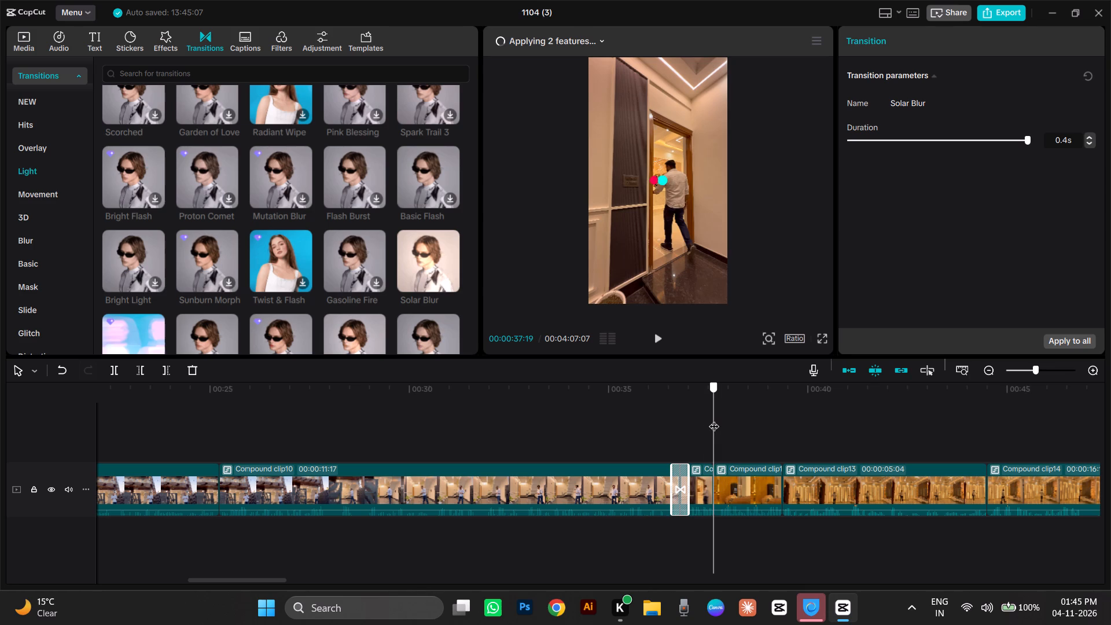
left_click_drag(714, 419, 727, 424)
Add the Heat Rush transition between the door-handle clip and Compound clip13.
left_click_drag(263, 580, 263, 580)
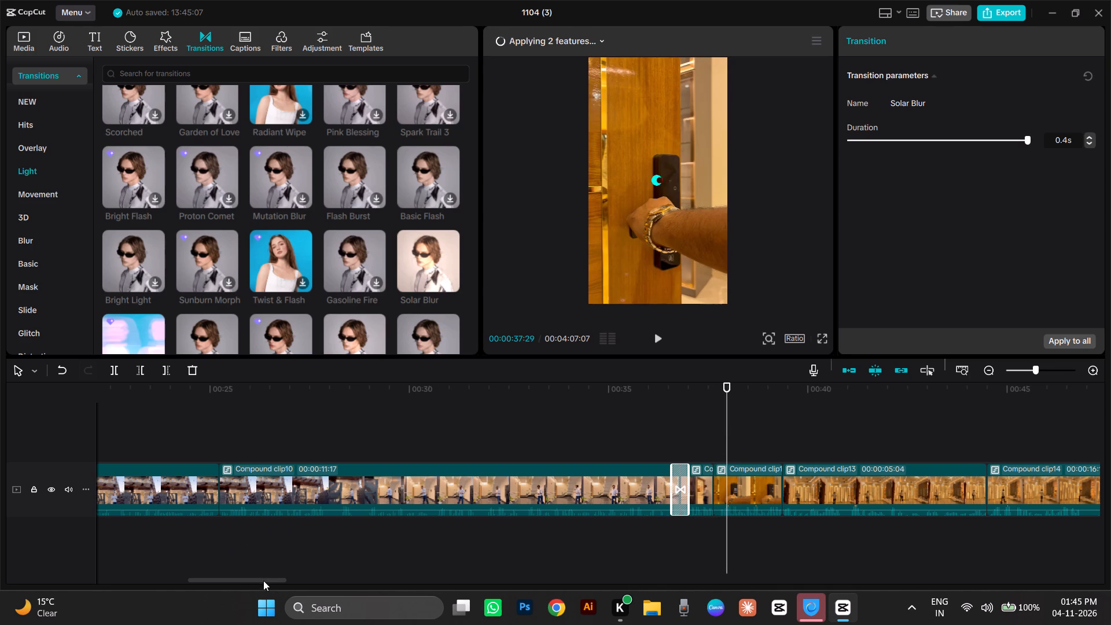
left_click_drag(263, 580, 294, 589)
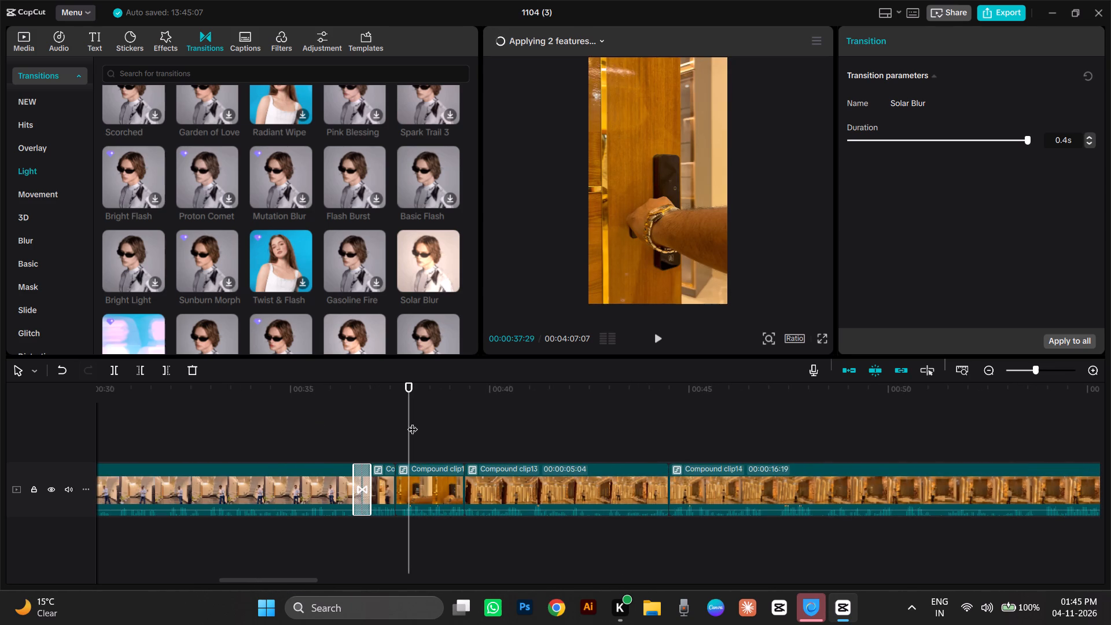
left_click_drag(410, 420, 462, 442)
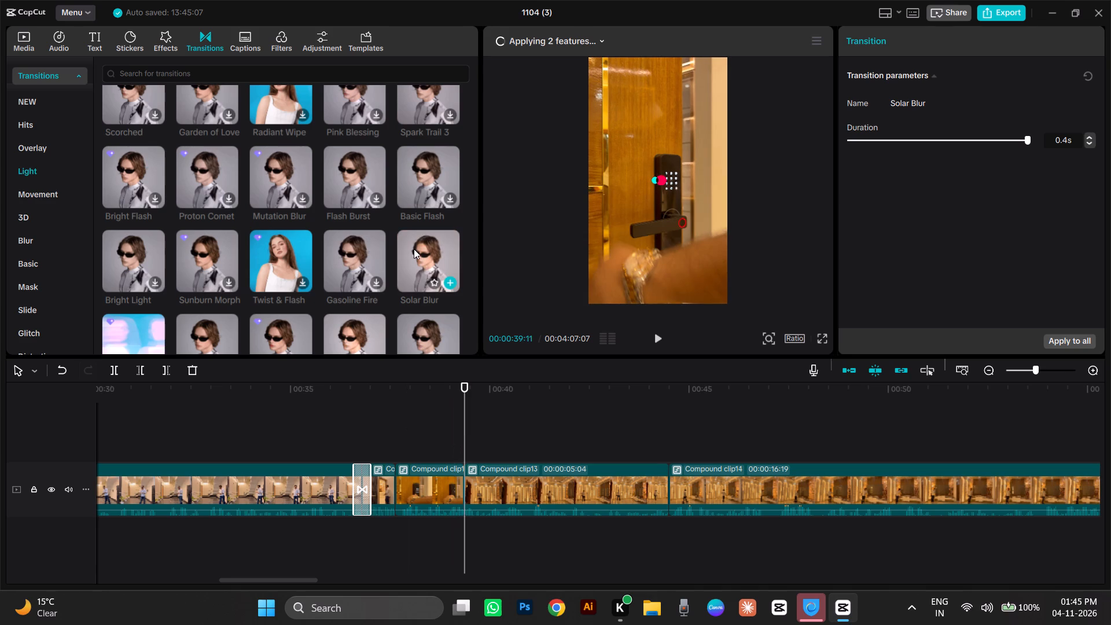
scroll(409, 179, "up", 5)
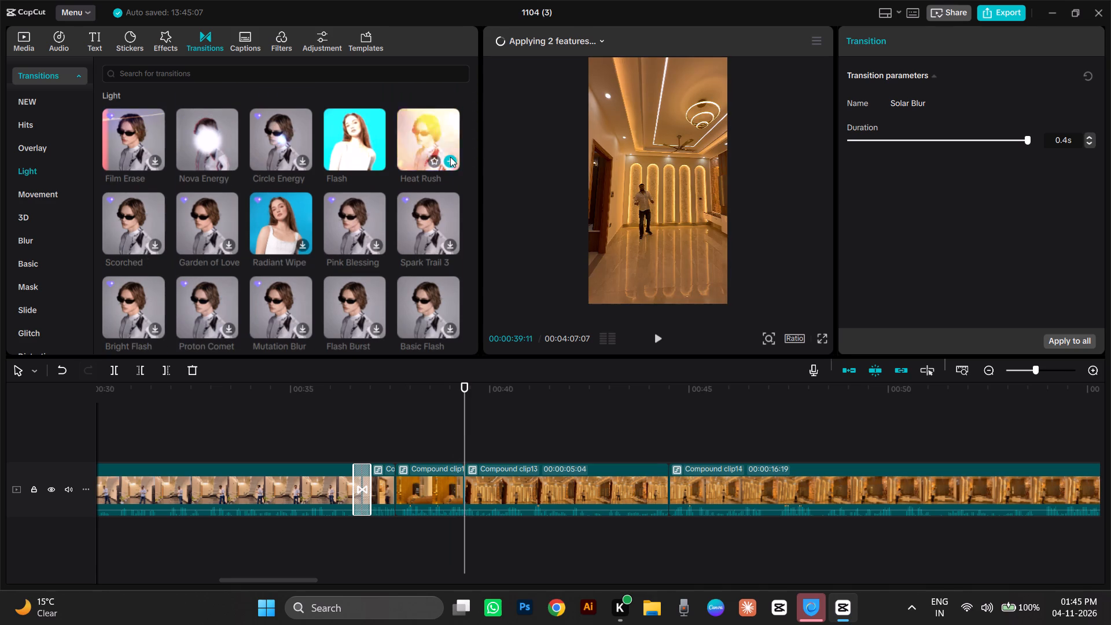
left_click(450, 160)
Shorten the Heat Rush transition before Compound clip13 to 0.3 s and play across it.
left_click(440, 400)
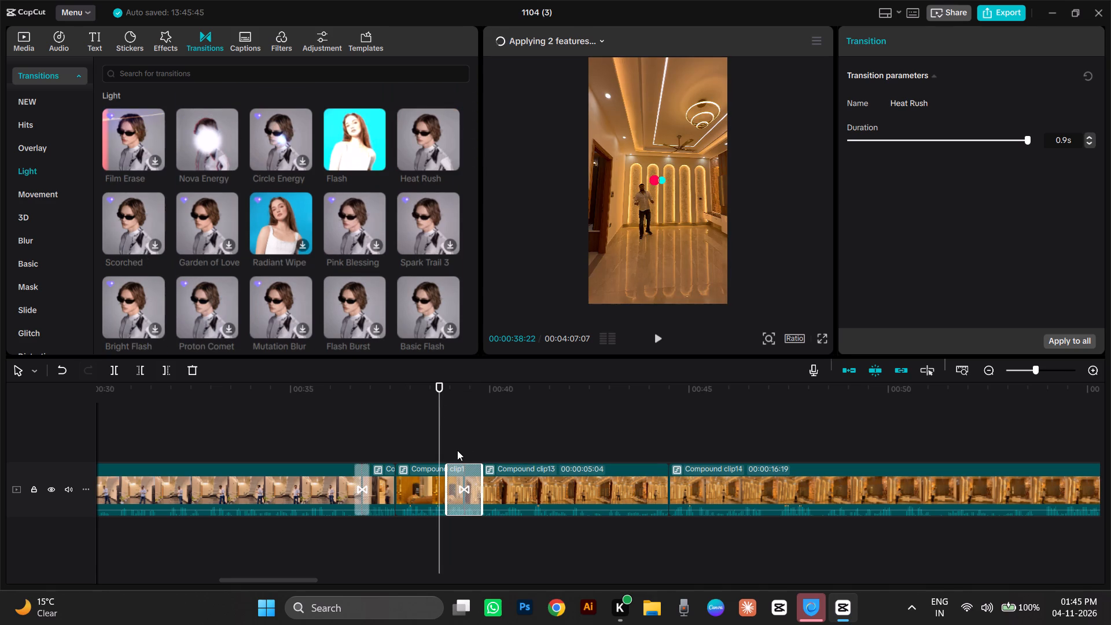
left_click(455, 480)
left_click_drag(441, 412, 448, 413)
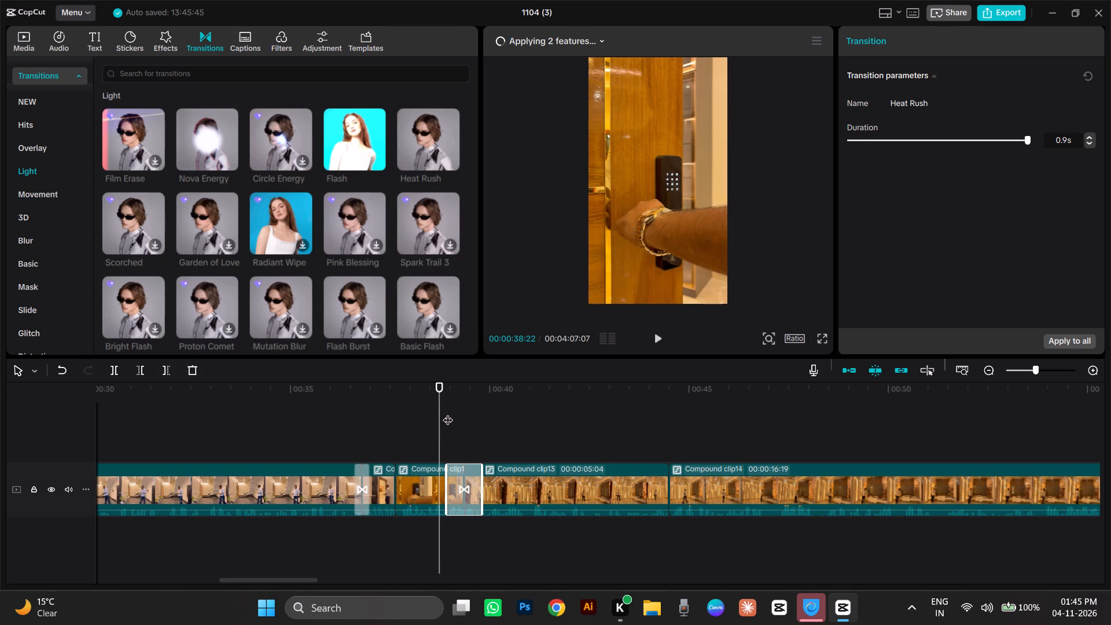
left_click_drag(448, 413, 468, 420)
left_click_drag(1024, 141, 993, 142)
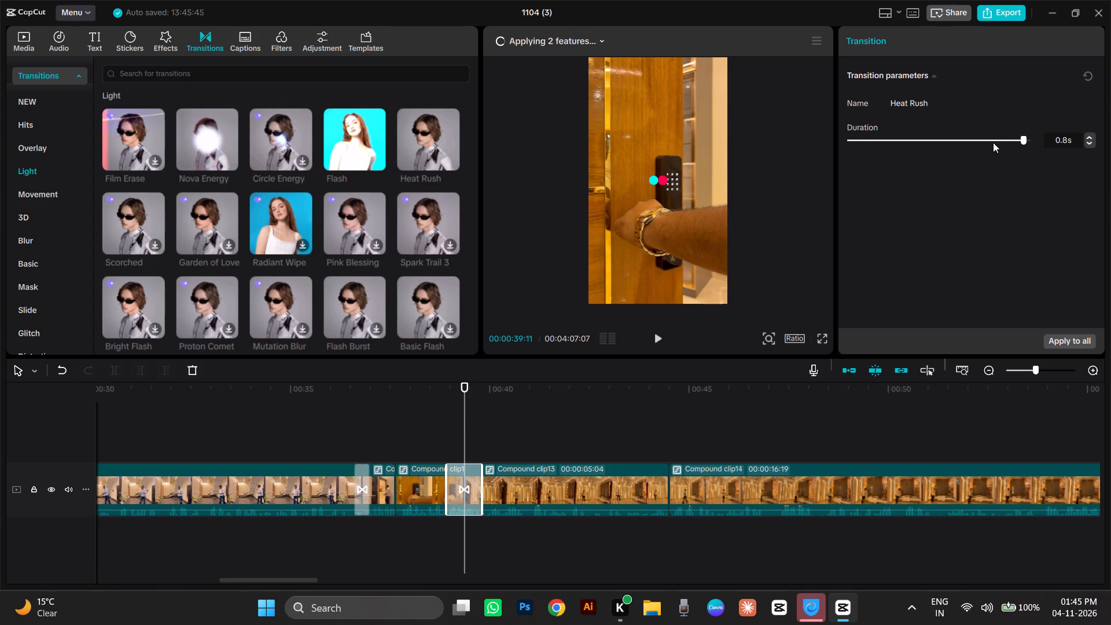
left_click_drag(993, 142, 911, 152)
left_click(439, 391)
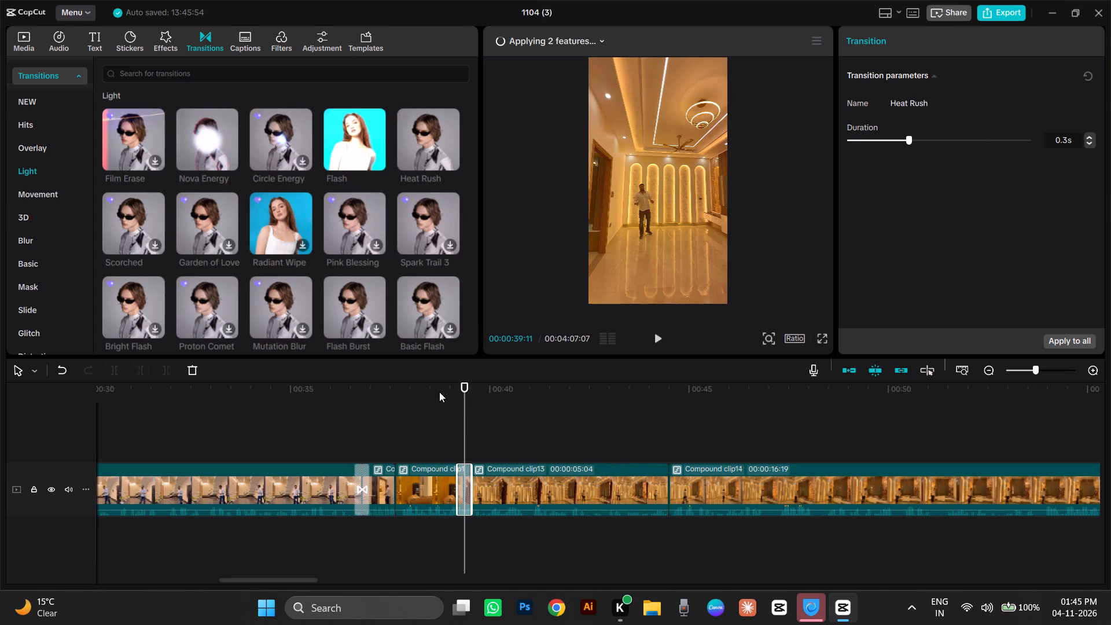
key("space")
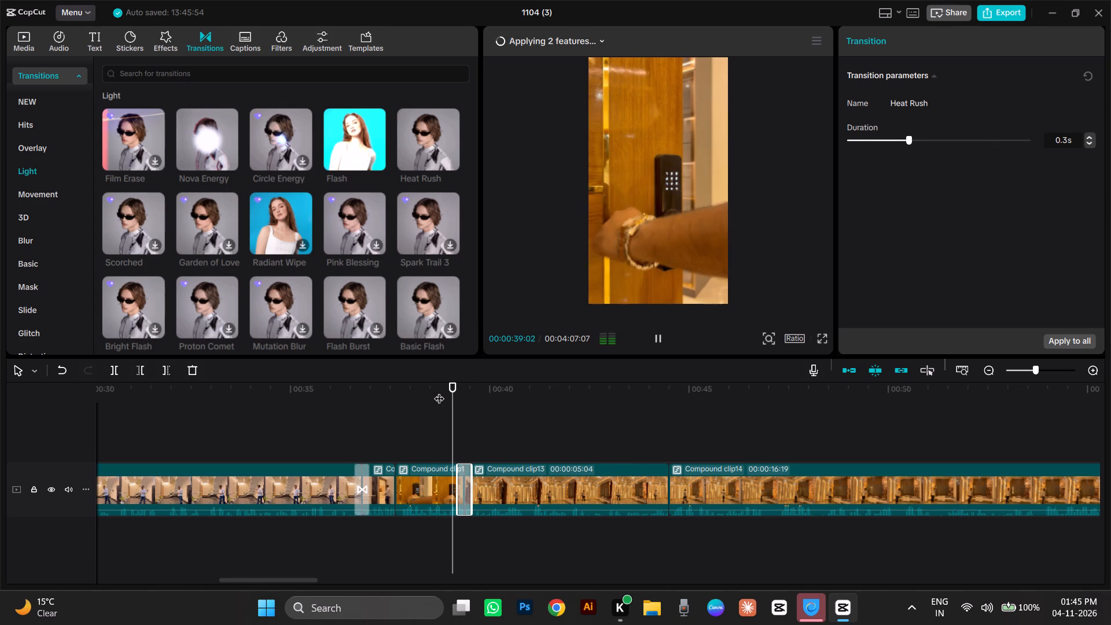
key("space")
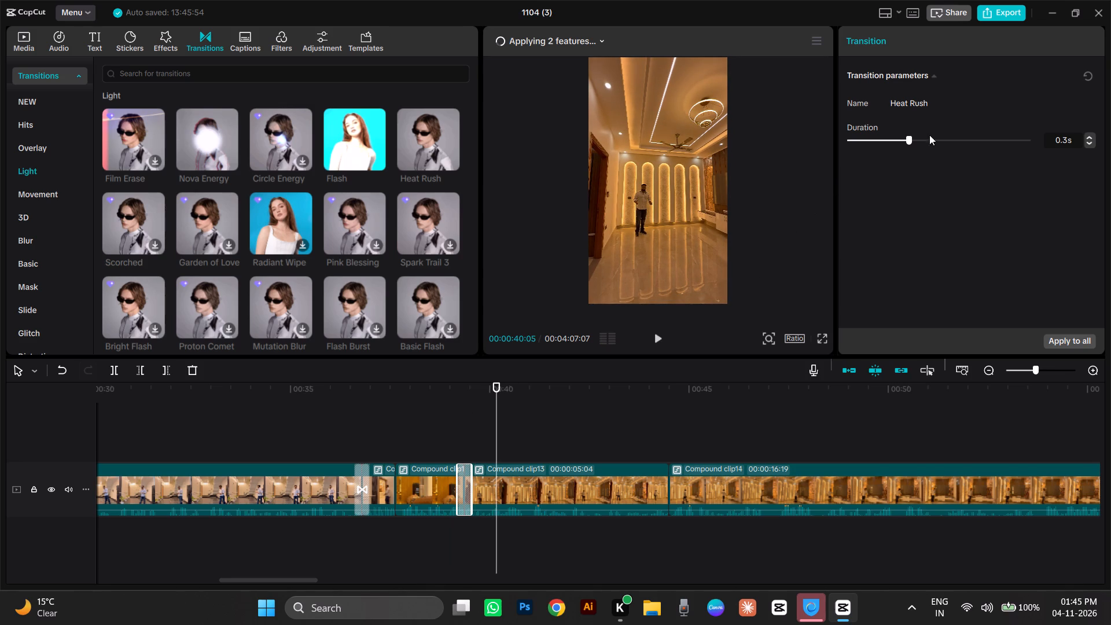
Set the Heat Rush transition before Compound clip13 to 0.9 s and play across it into Compound clip14.
left_click_drag(904, 146, 1110, 153)
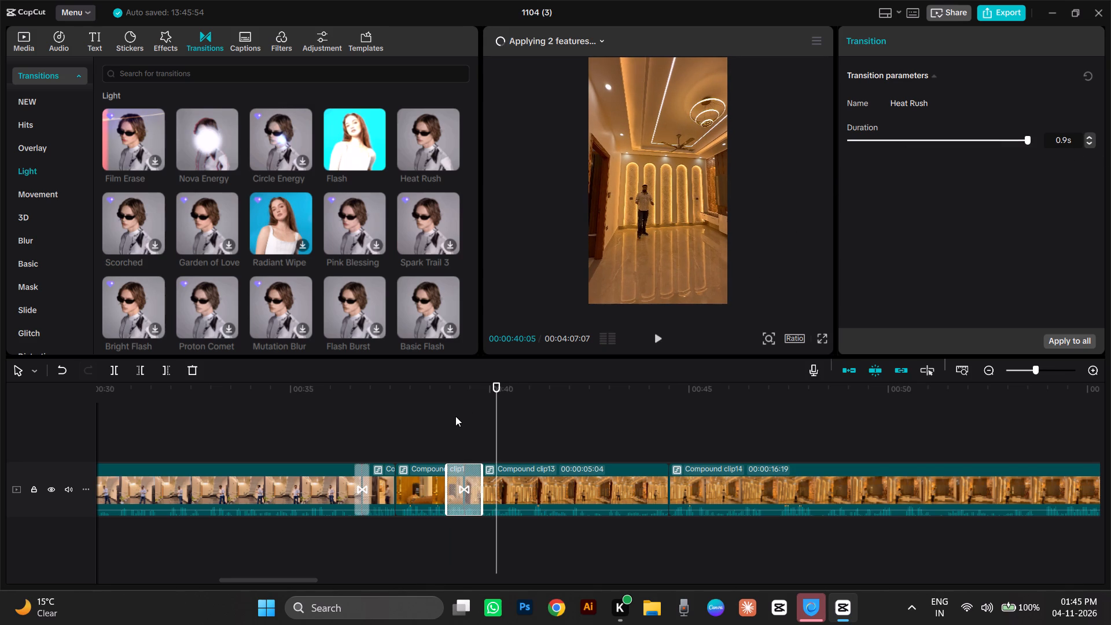
left_click(450, 415)
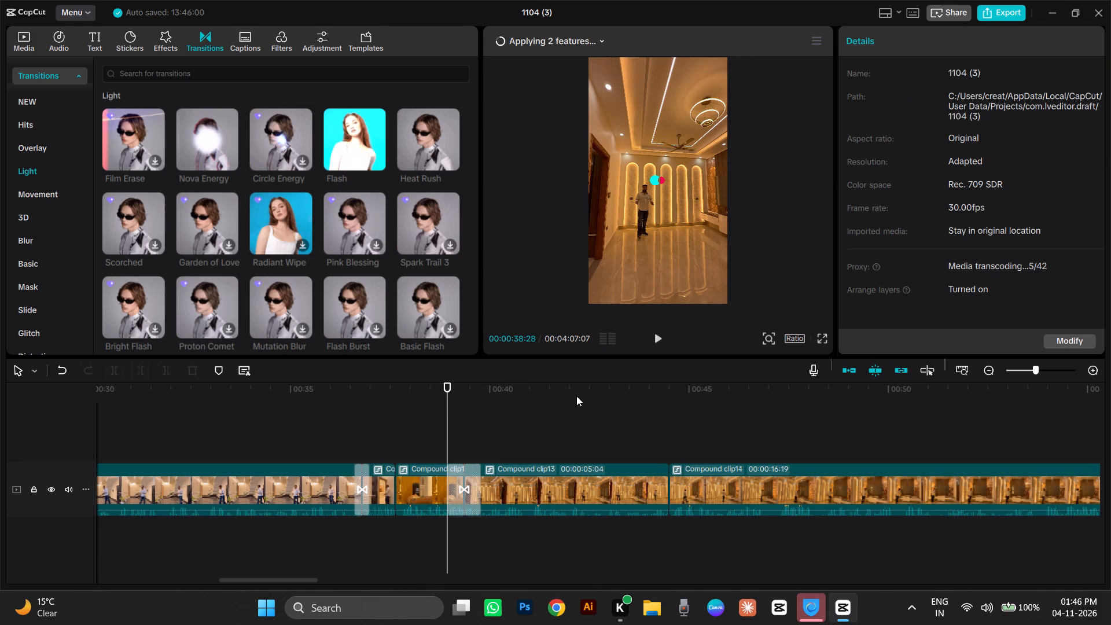
key("space")
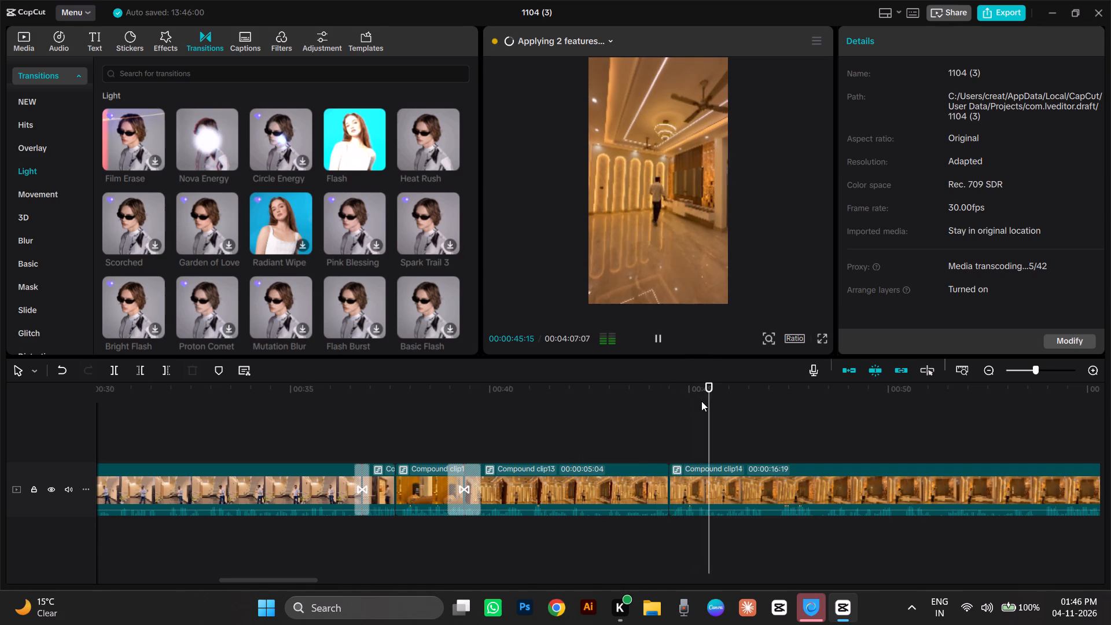
Check the feature-processing progress inside Compound clip30, then return to the main timeline.
left_click(605, 40)
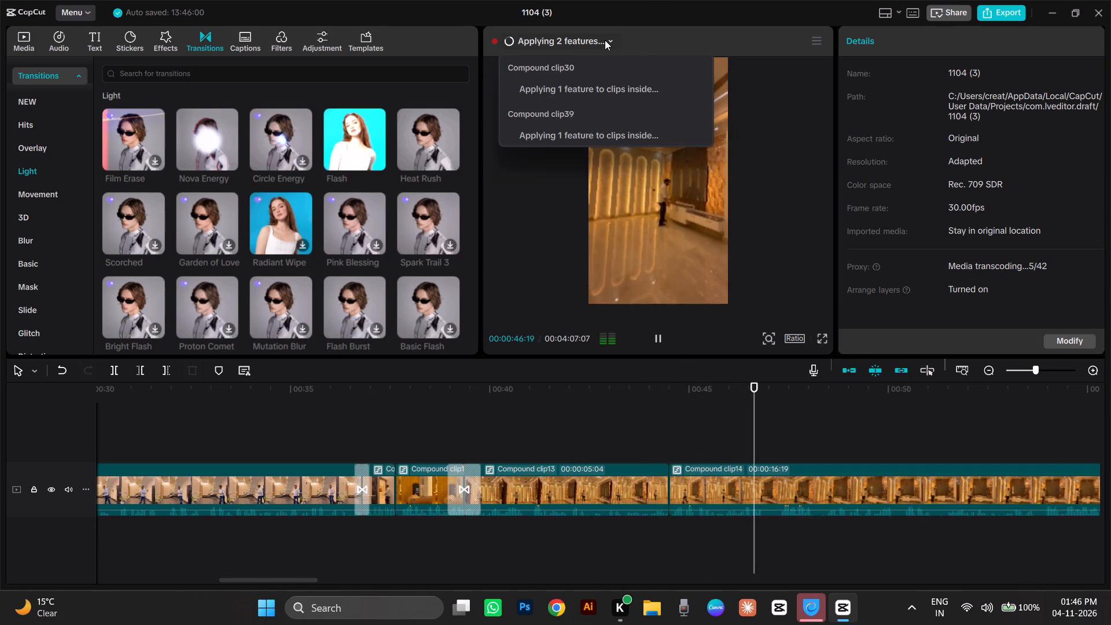
left_click(694, 89)
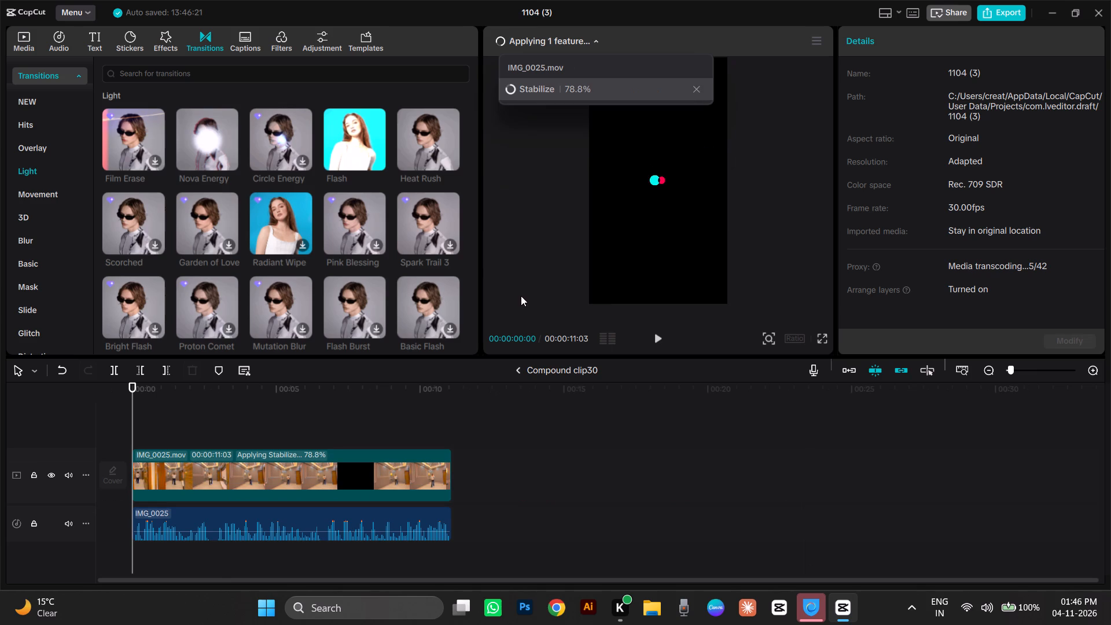
left_click_drag(136, 402, 92, 407)
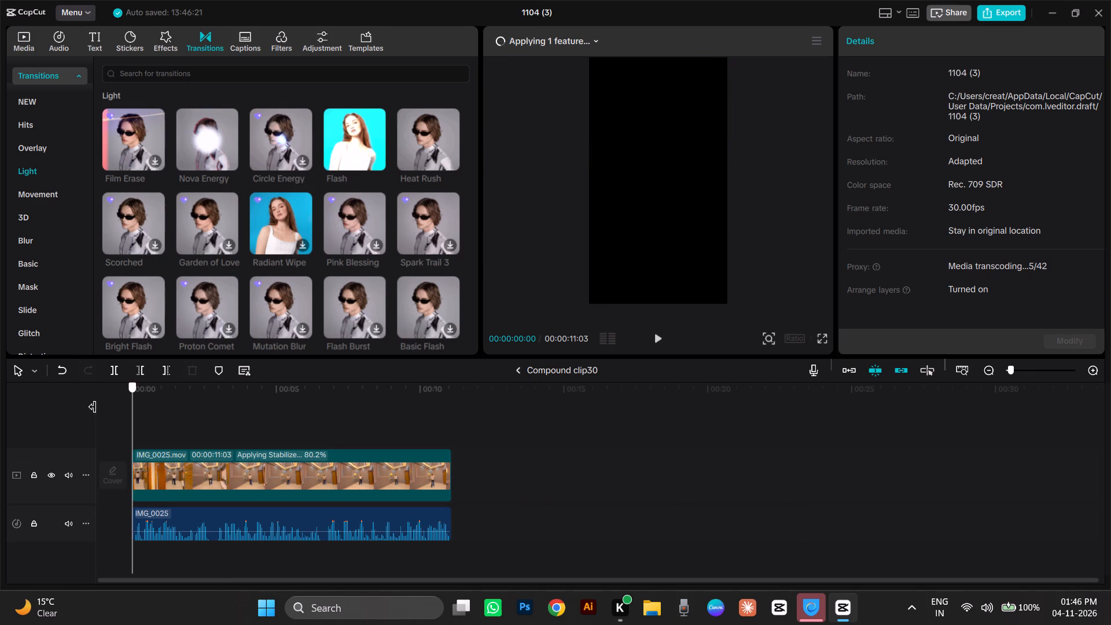
left_click_drag(92, 407, 84, 410)
left_click(460, 432)
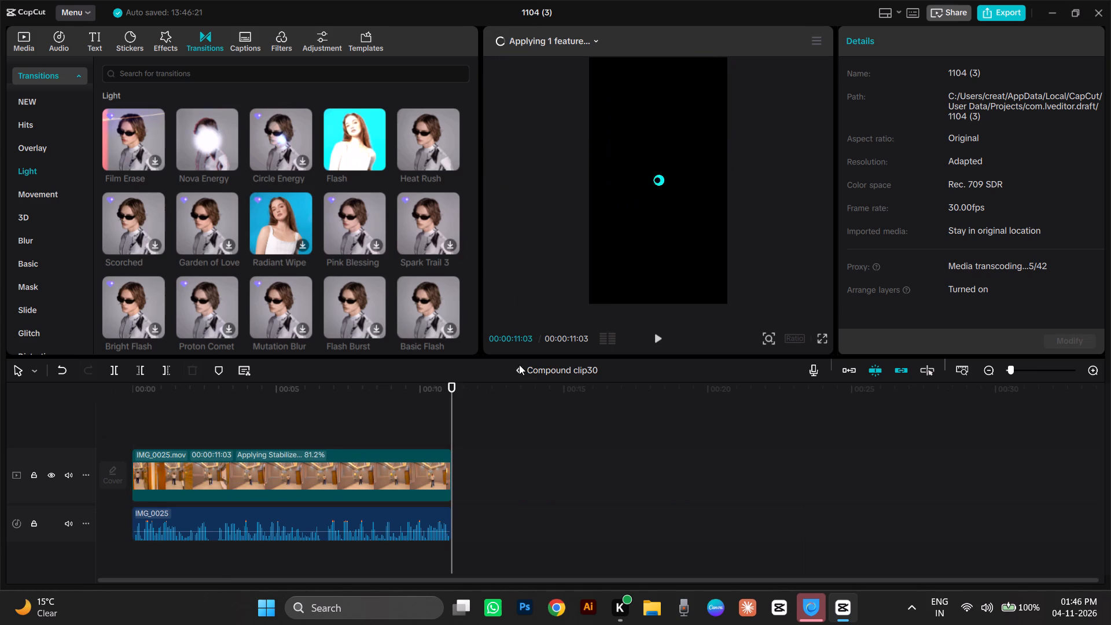
left_click(514, 367)
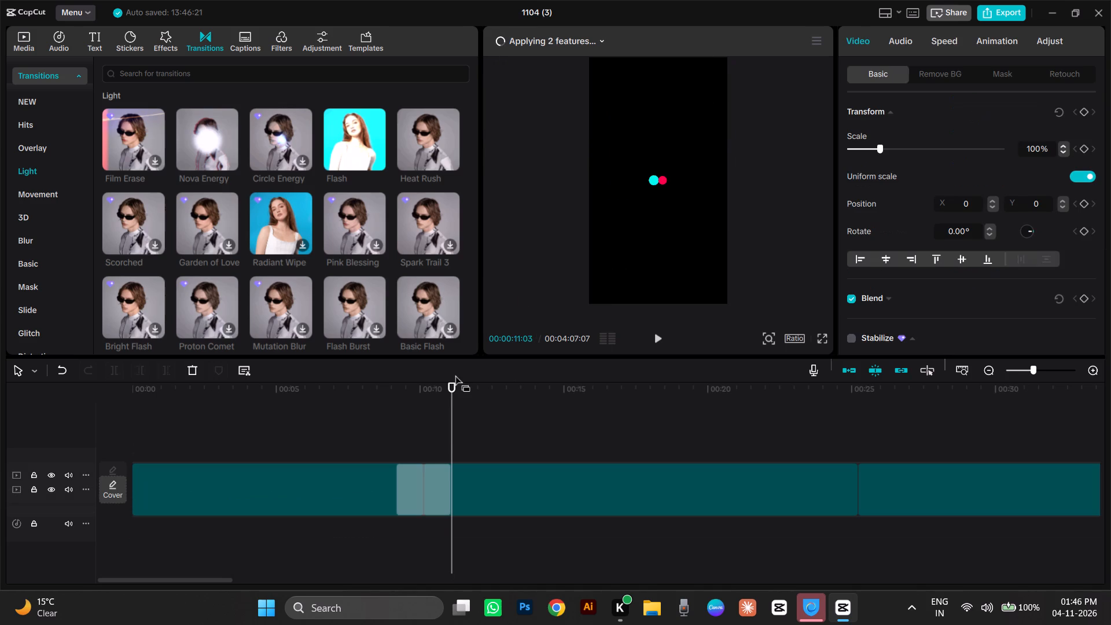
left_click(467, 435)
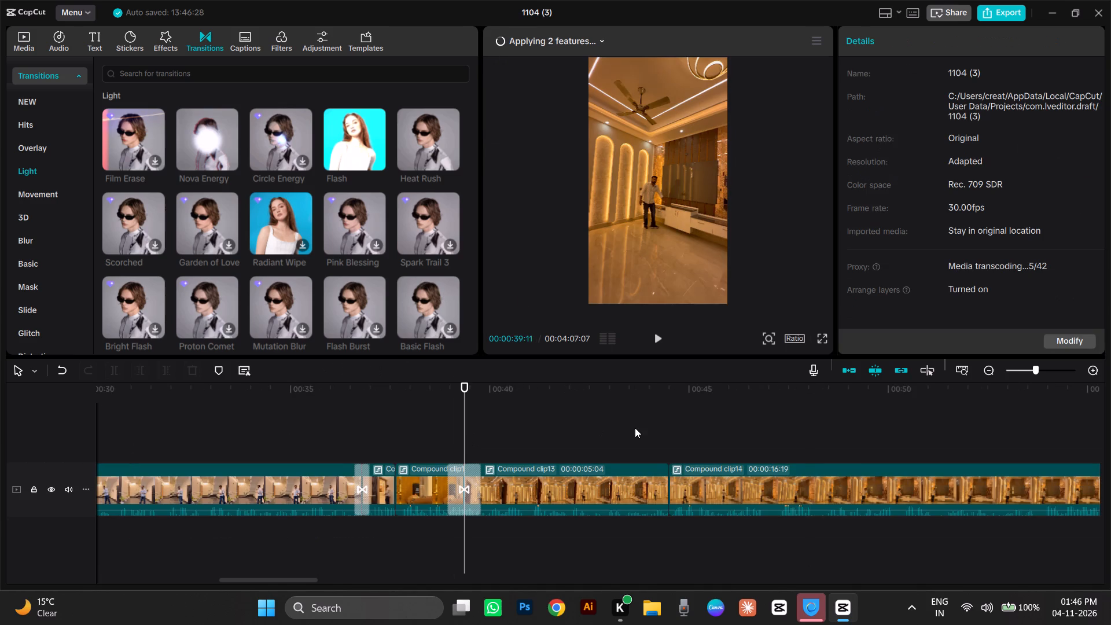
Review playback from the end of Compound clip13 into Compound clip14, and across the cut into Compound clip15, returning to Compound clip15's start.
left_click(690, 398)
left_click(652, 407)
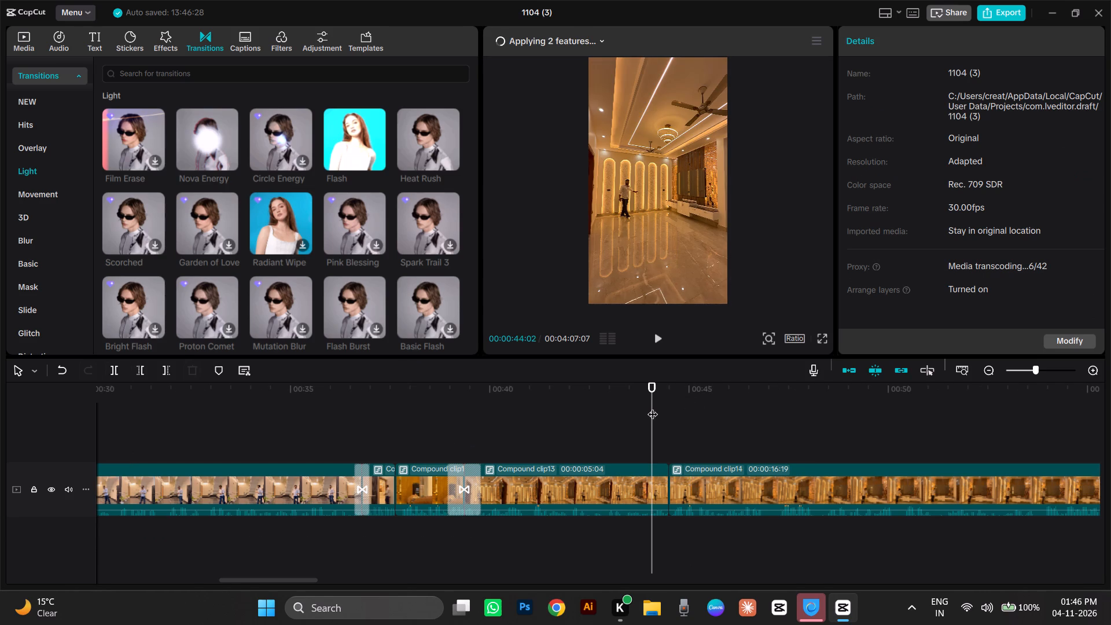
key("space")
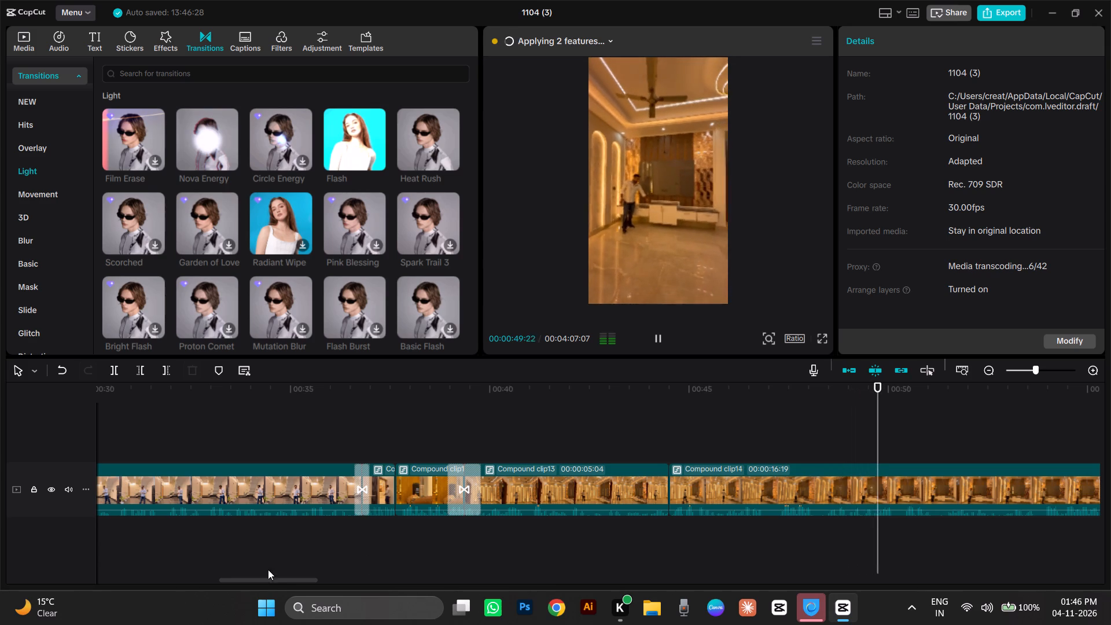
left_click_drag(274, 580, 354, 584)
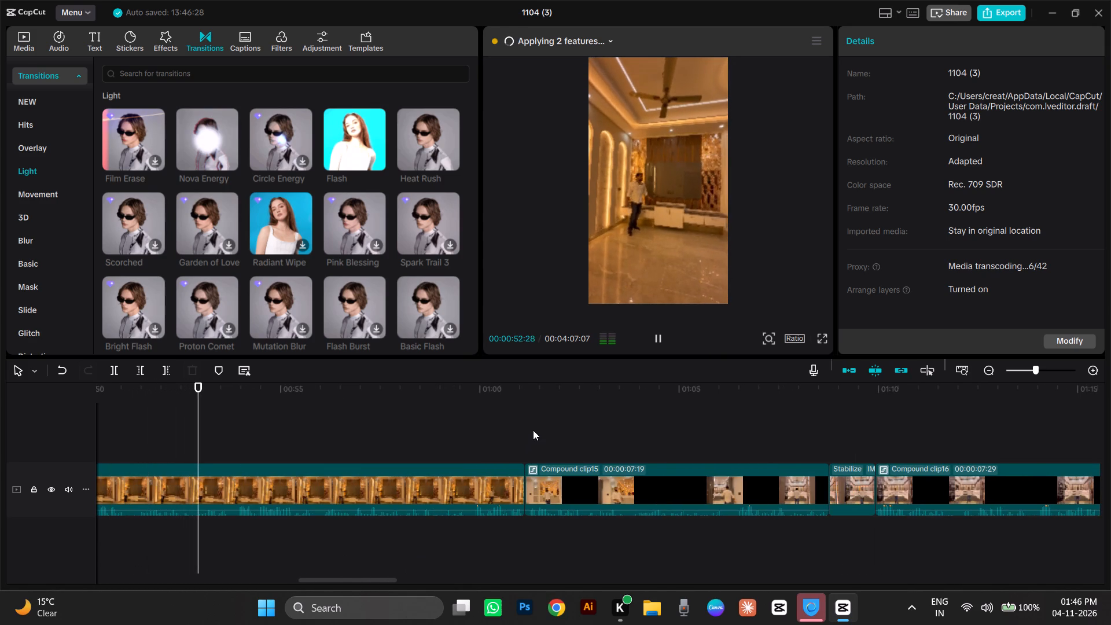
left_click(515, 396)
key("space")
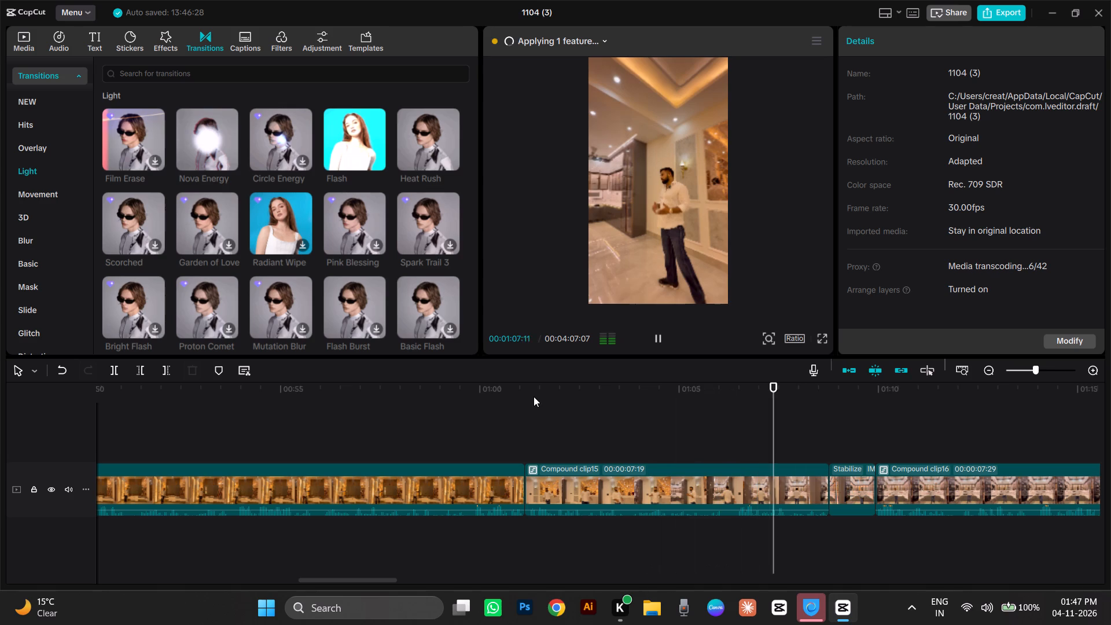
left_click(526, 403)
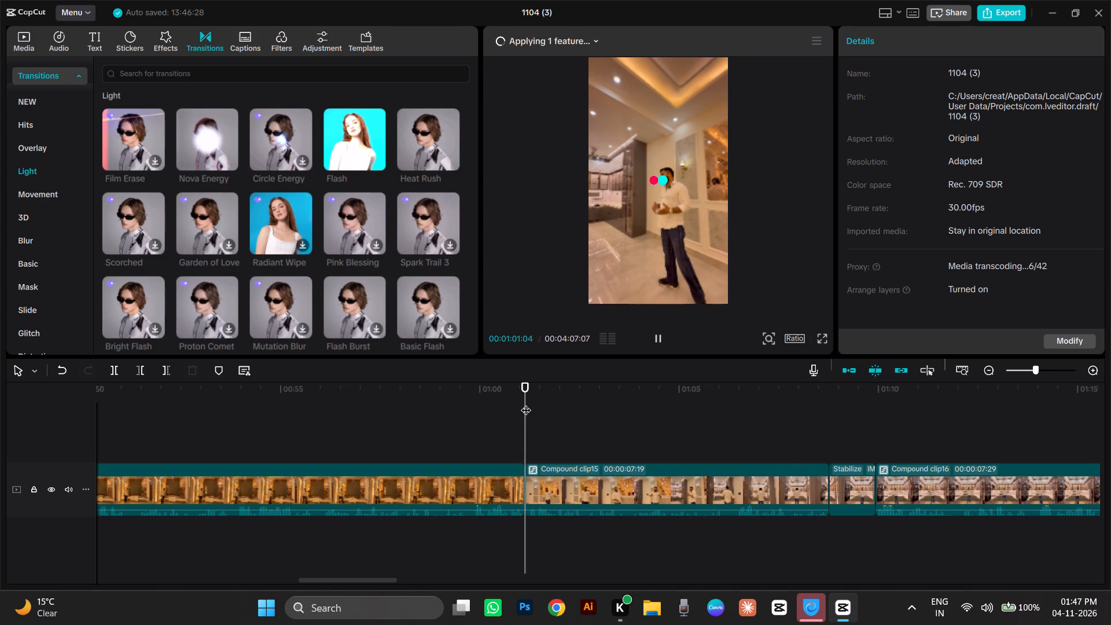
scroll(549, 471, "up", 1)
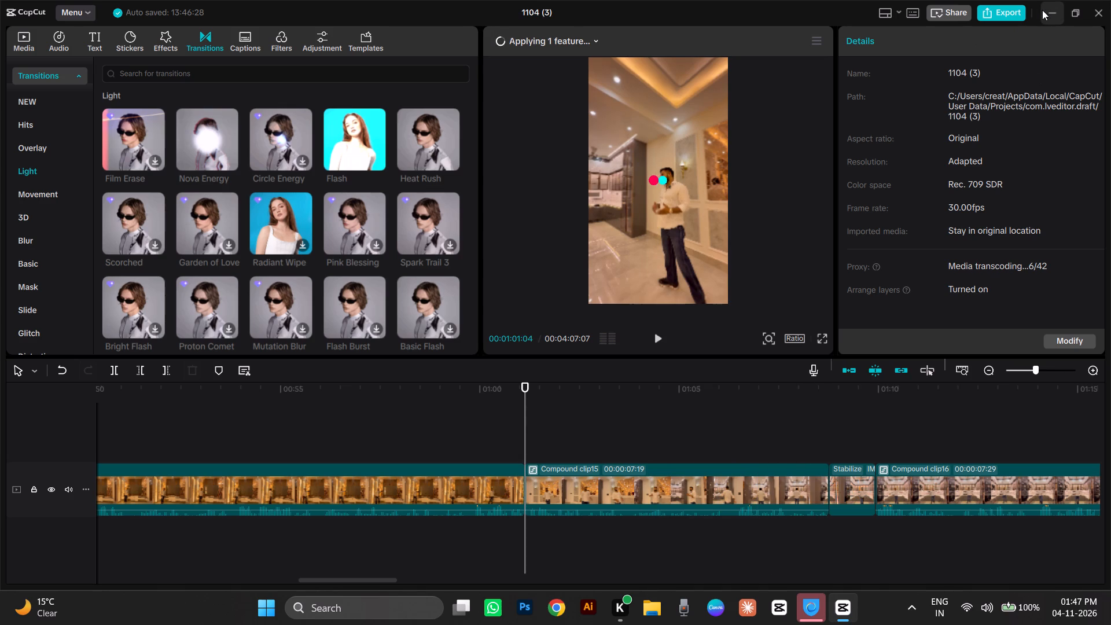
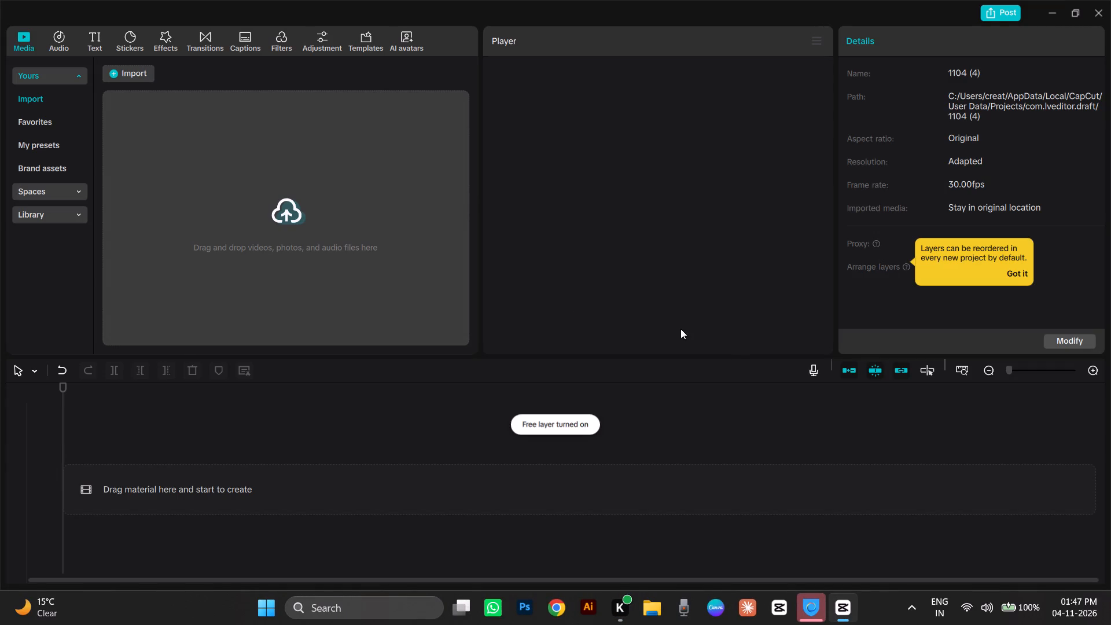
Import the 1104 (3) video from the property2 folder in Videos into the new project's media.
left_click(295, 212)
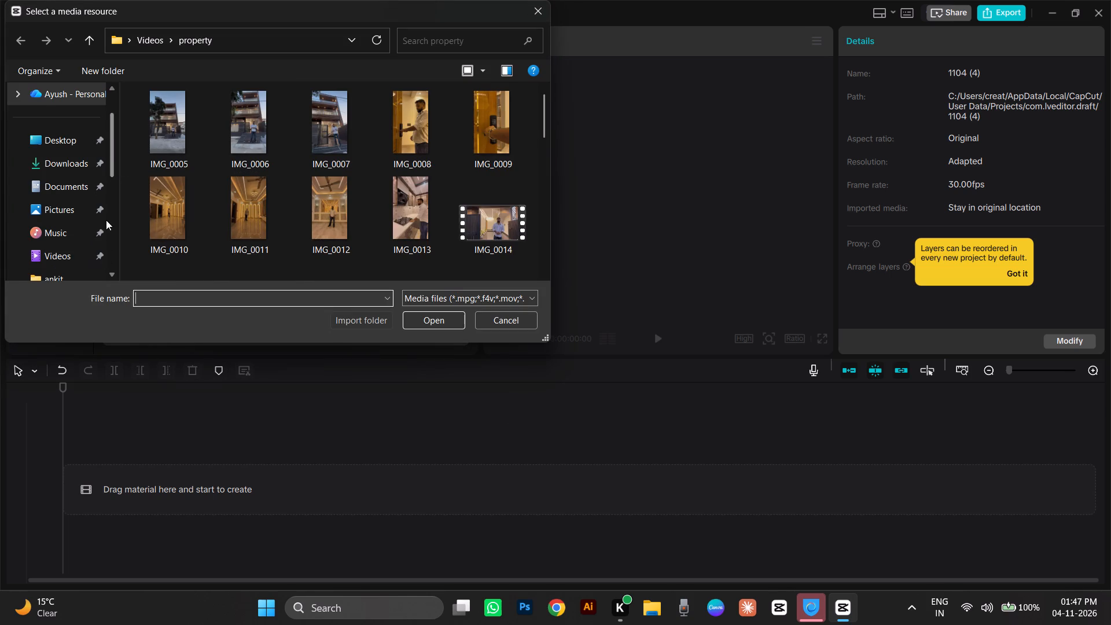
scroll(106, 218, "down", 1)
double_click(84, 184)
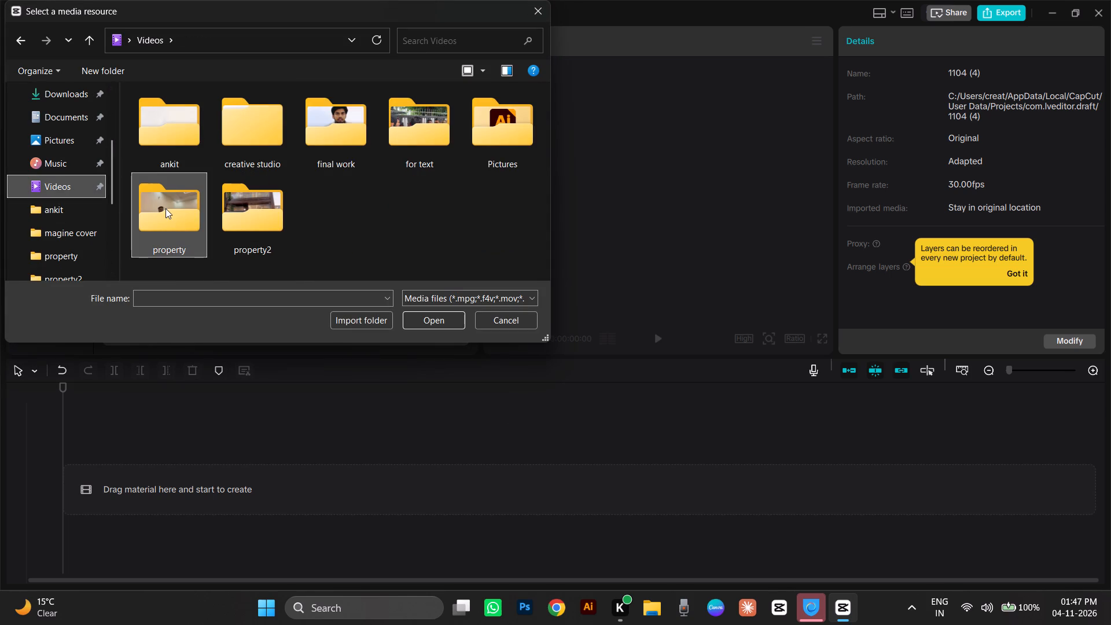
double_click(253, 207)
left_click(172, 144)
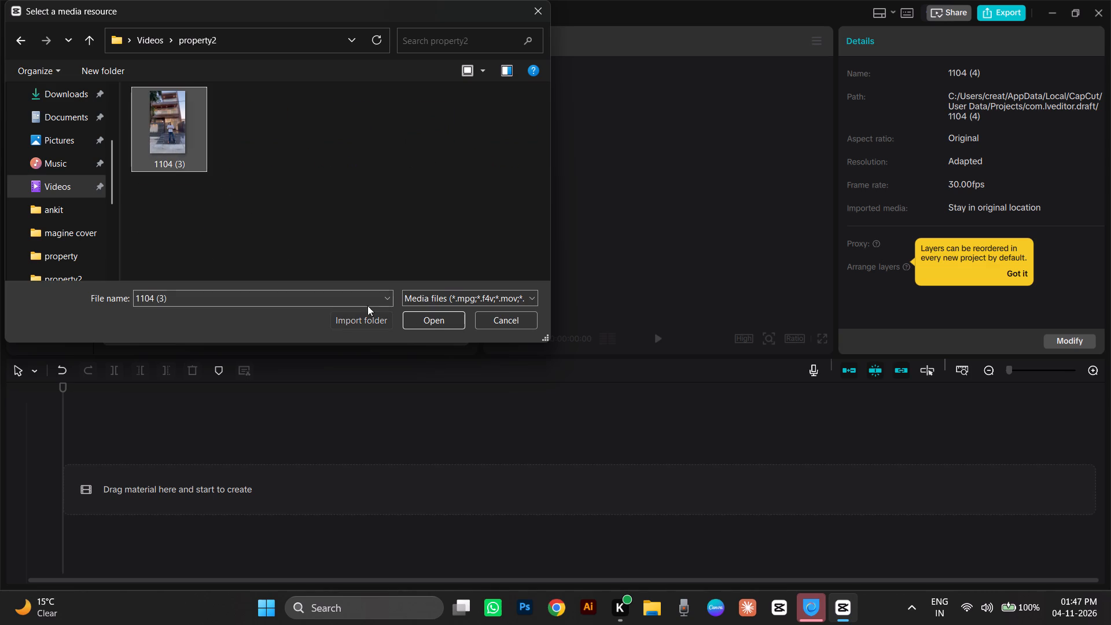
left_click(432, 323)
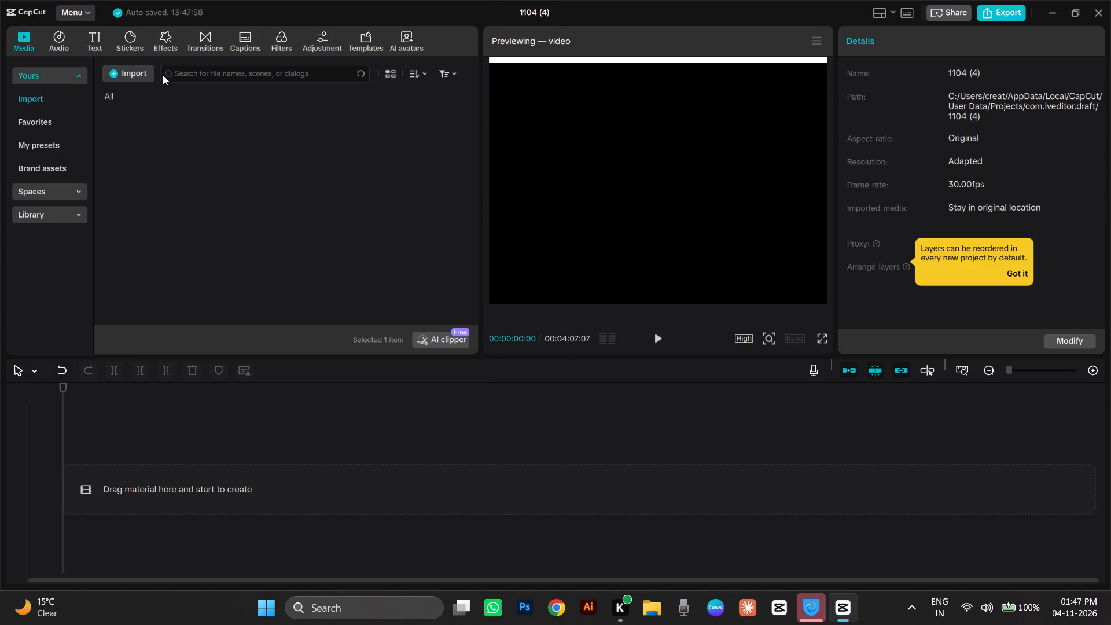
Rename the project as cut.
left_click(539, 18)
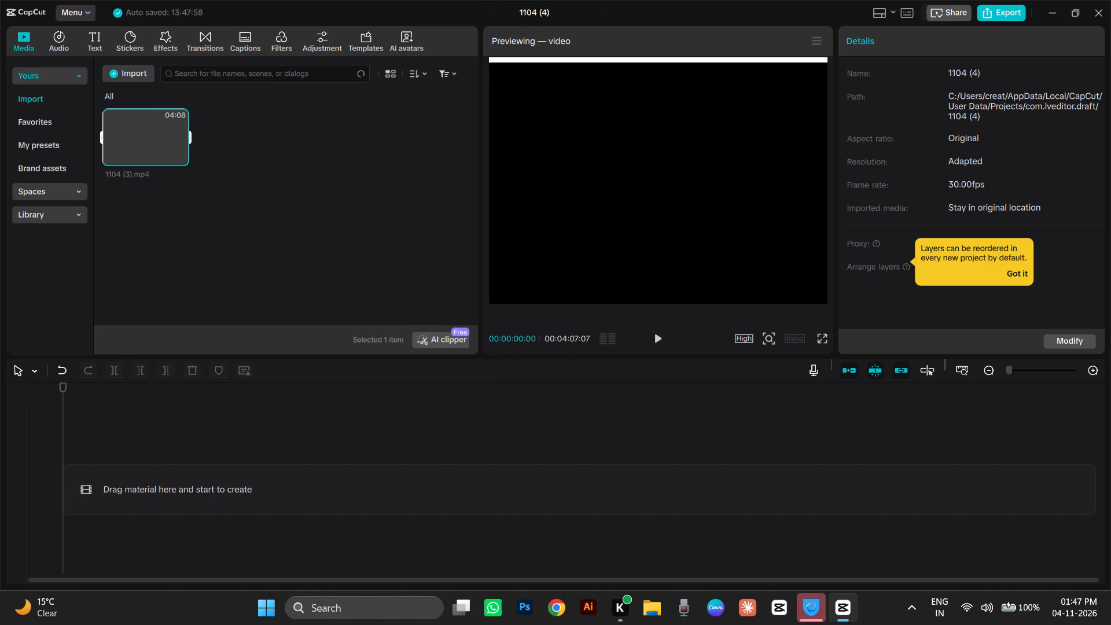
left_click(542, 10)
key("BackSpace")
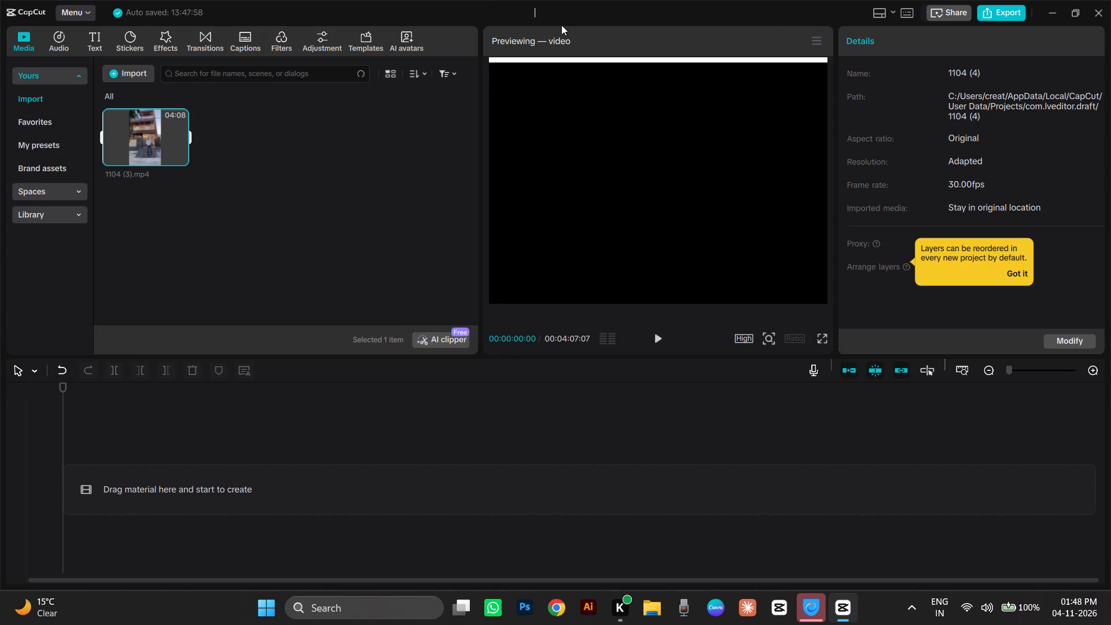
type("cut")
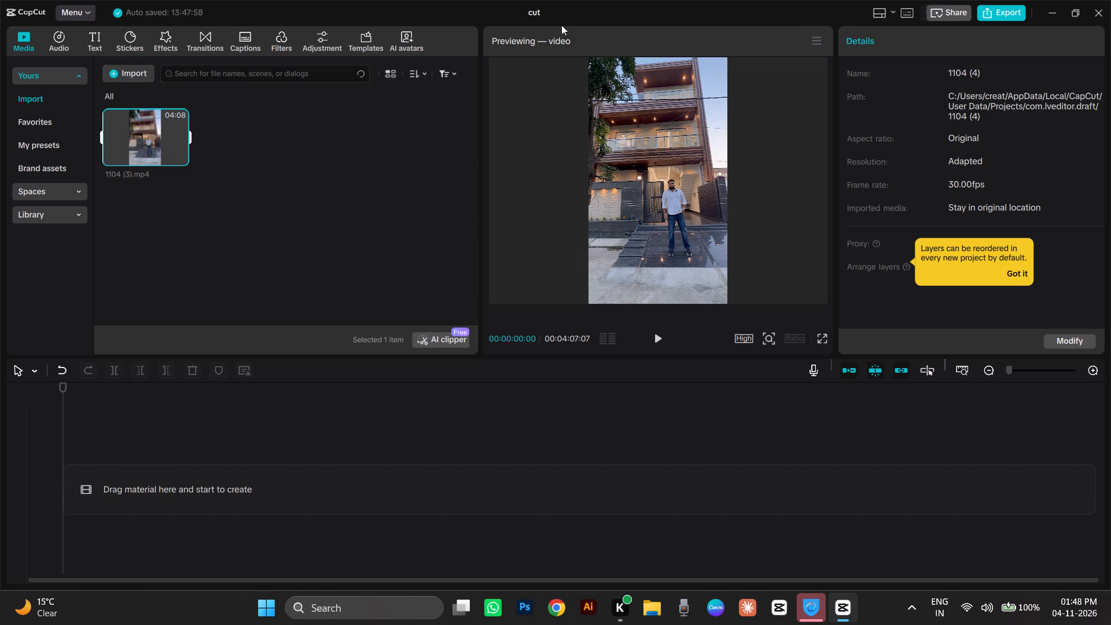
key("Return")
Place the imported 1104 (3).mp4 clip at the start of the timeline.
left_click_drag(161, 142, 85, 575)
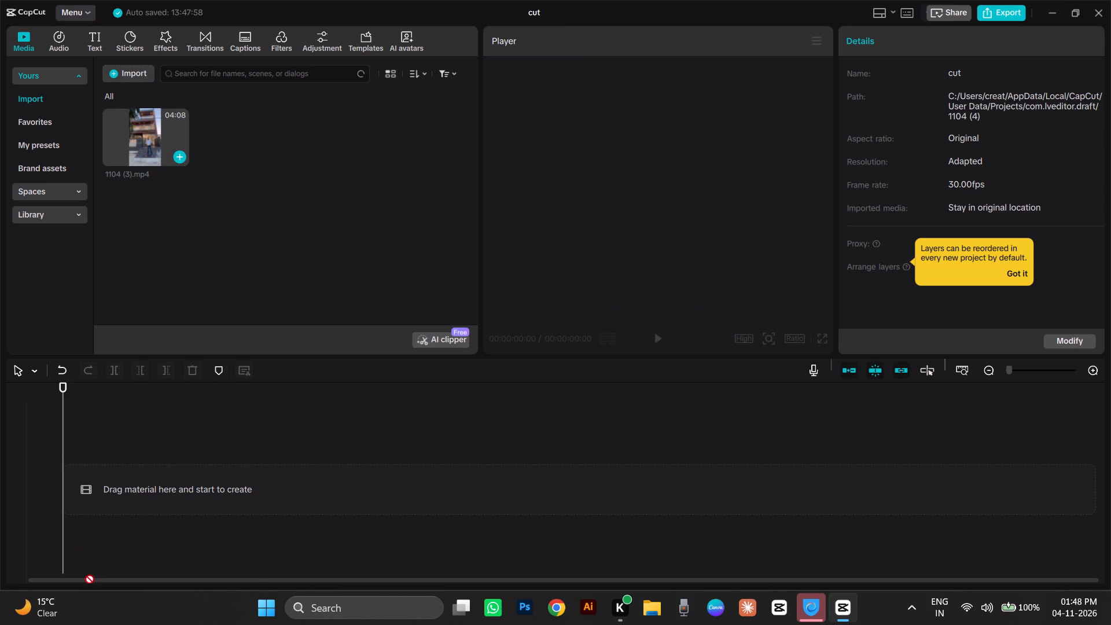
left_click_drag(85, 575, 112, 491)
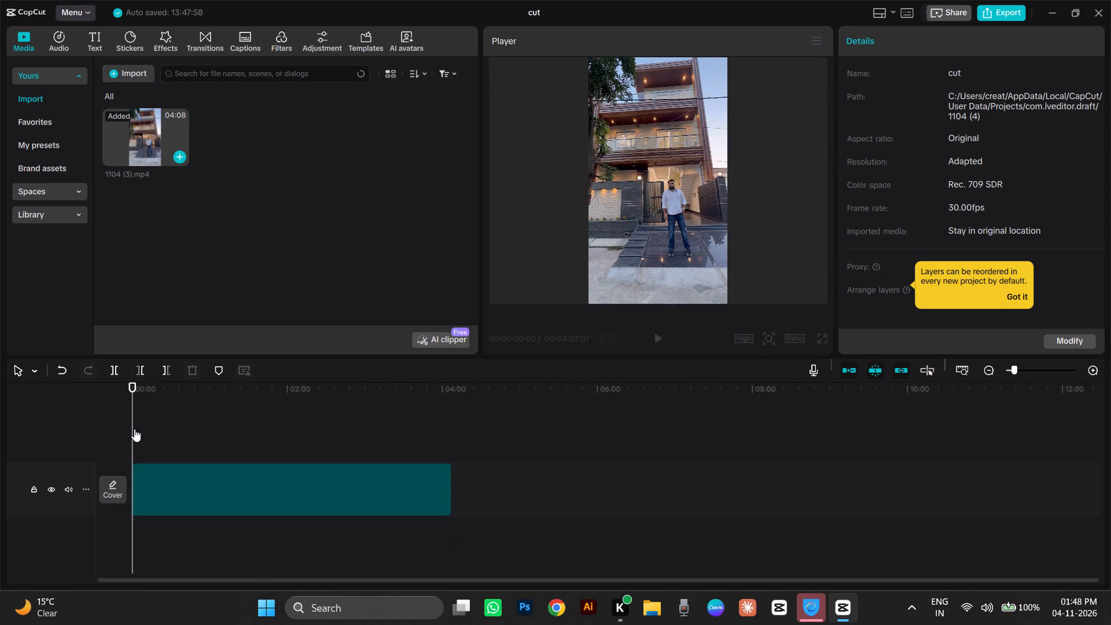
Skim and play the house-tour clip up to about the two-minute mark to find a cut point after the bathroom shot.
left_click_drag(131, 421, 156, 425)
left_click_drag(156, 425, 157, 425)
left_click(163, 389)
left_click(131, 389)
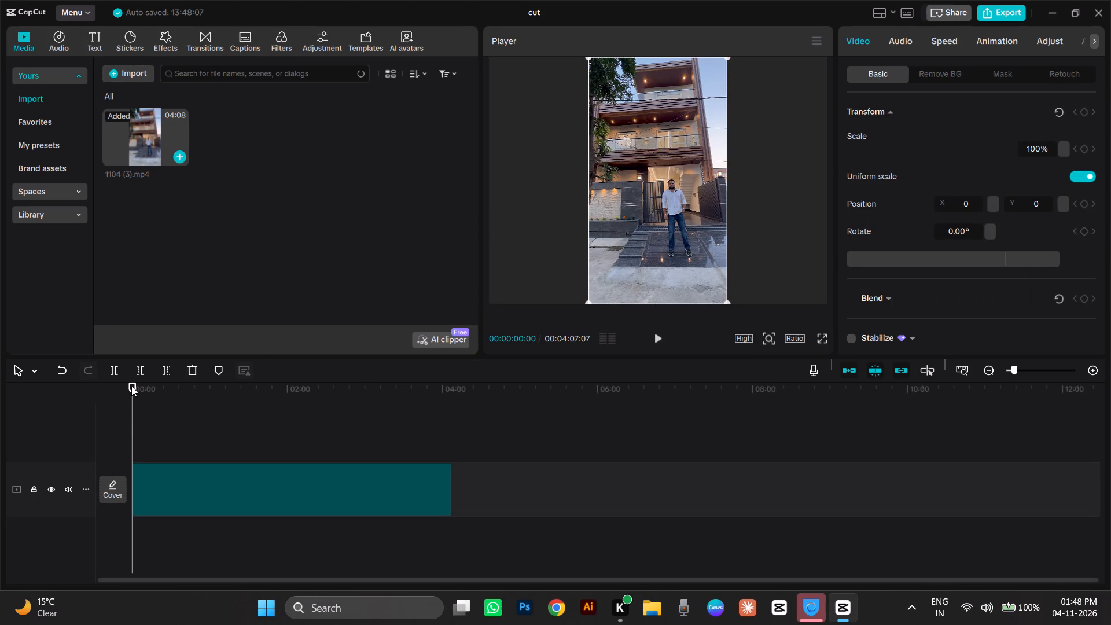
left_click(660, 338)
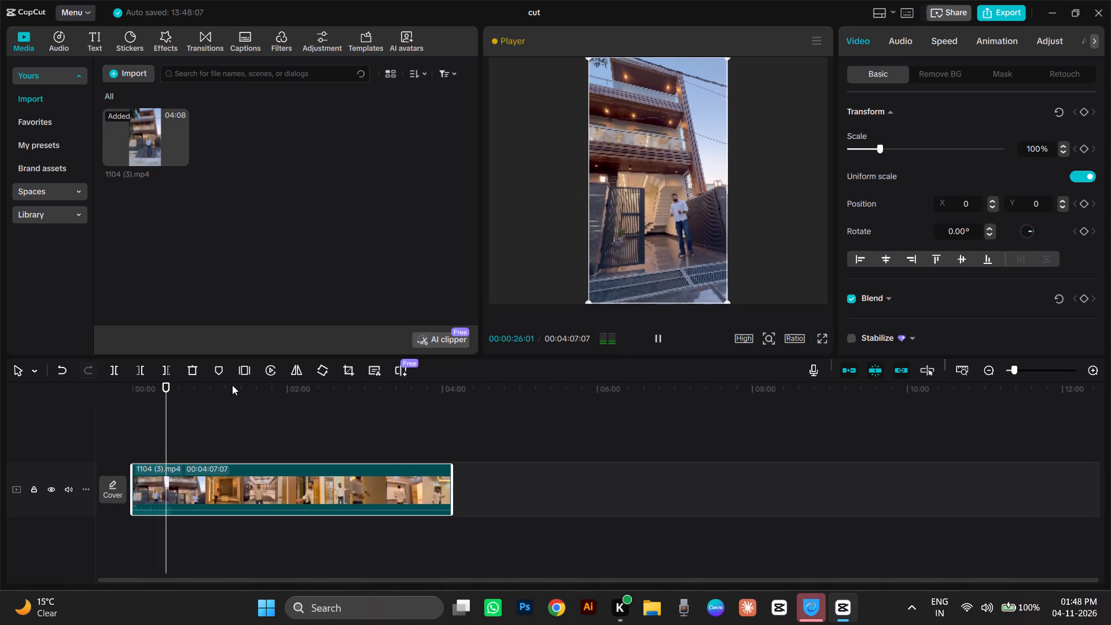
left_click(197, 395)
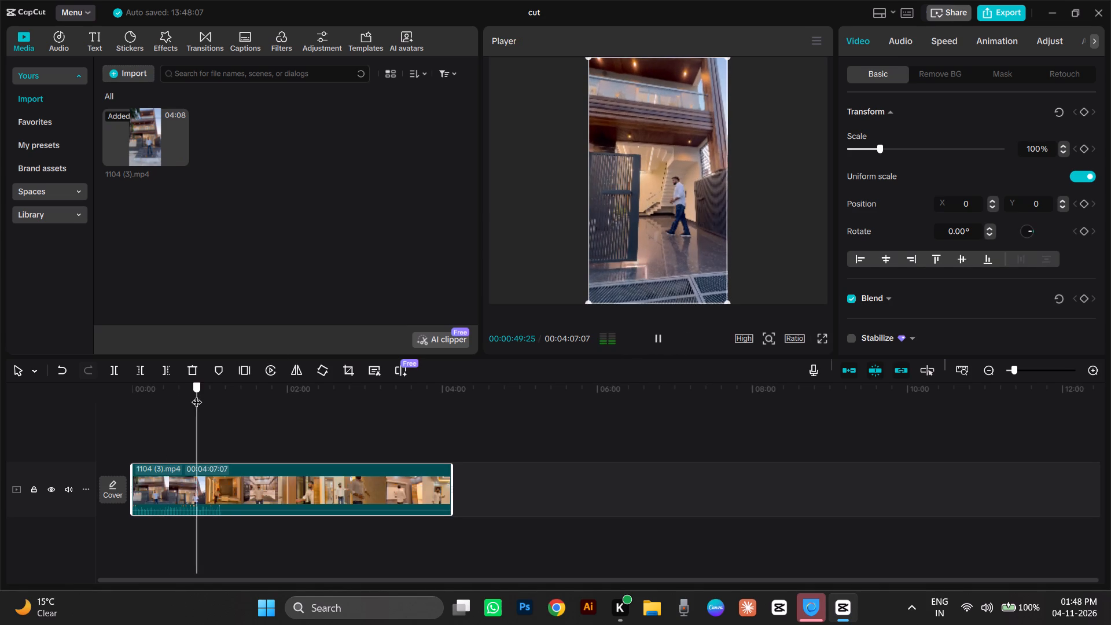
left_click_drag(197, 395, 298, 414)
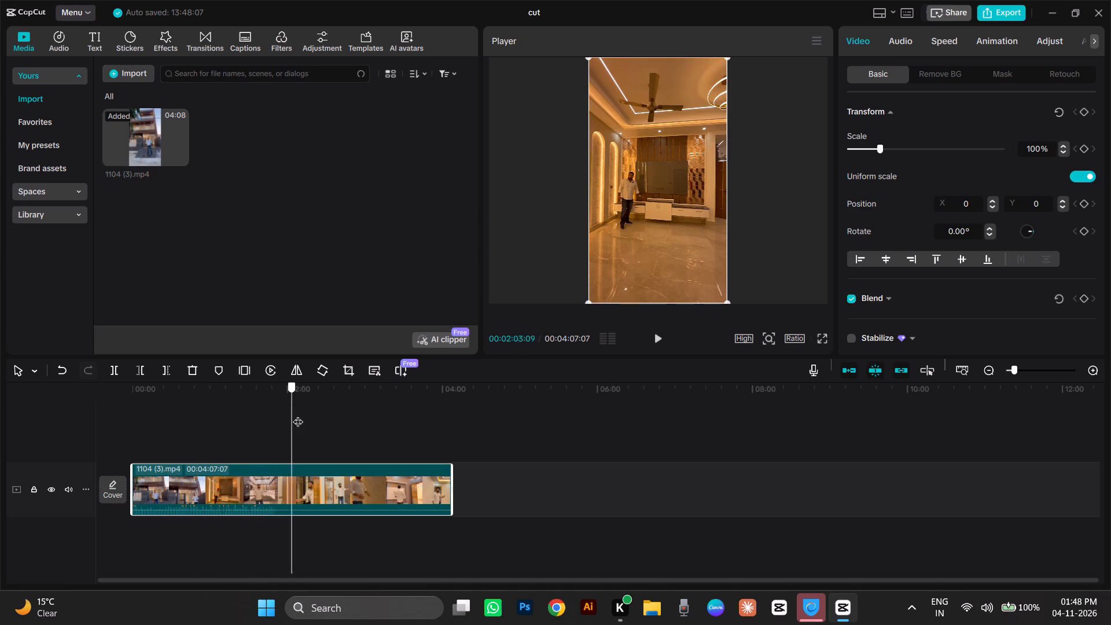
left_click_drag(298, 414, 267, 418)
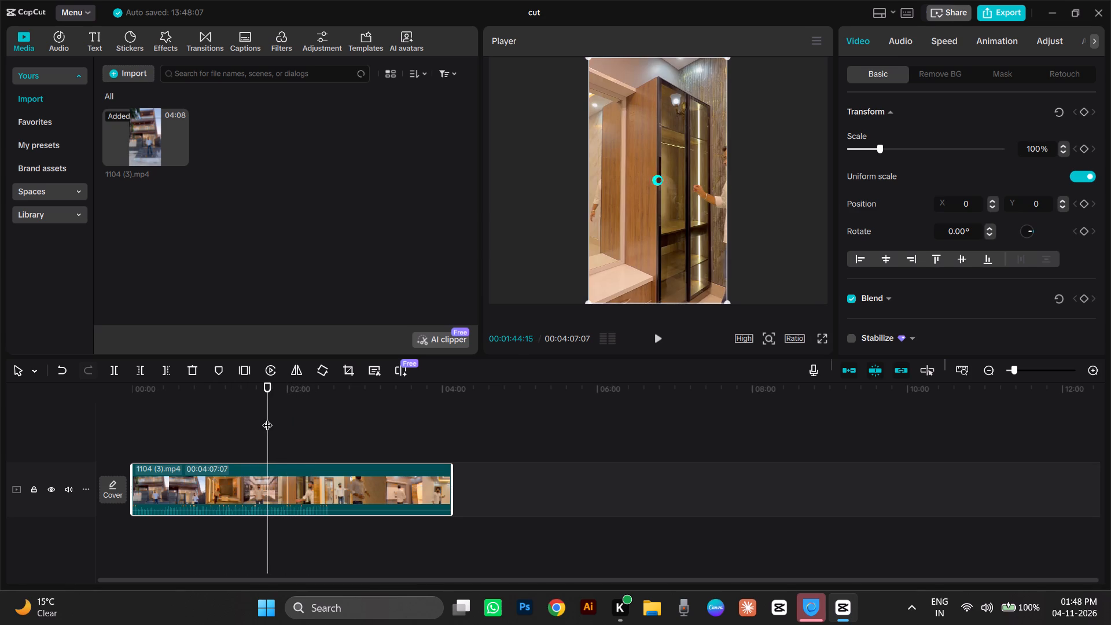
key("space")
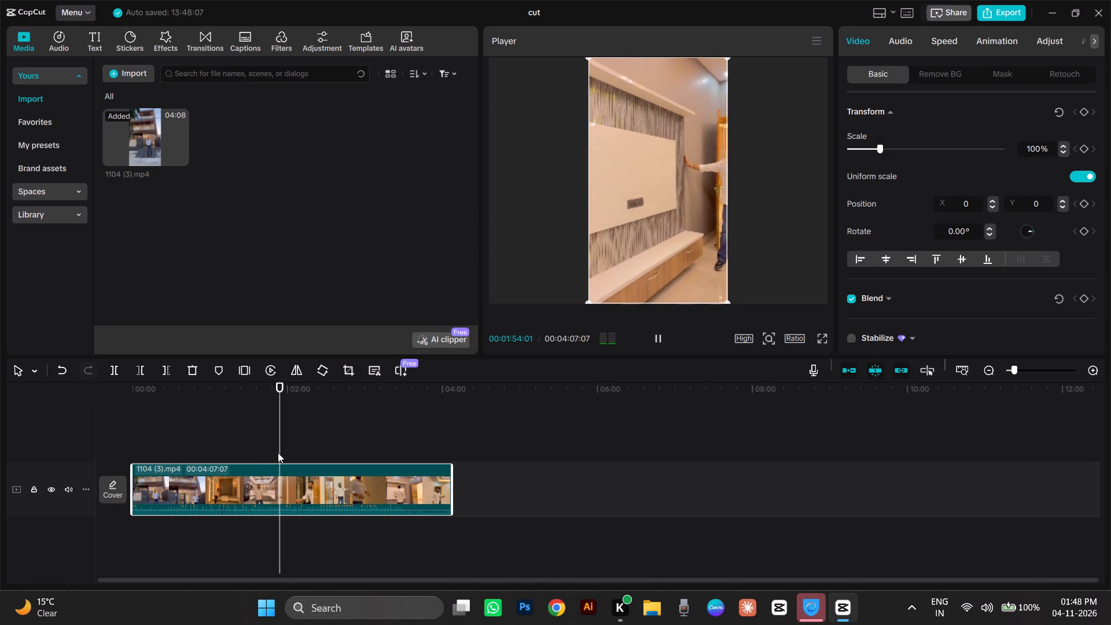
key("space")
key("space")
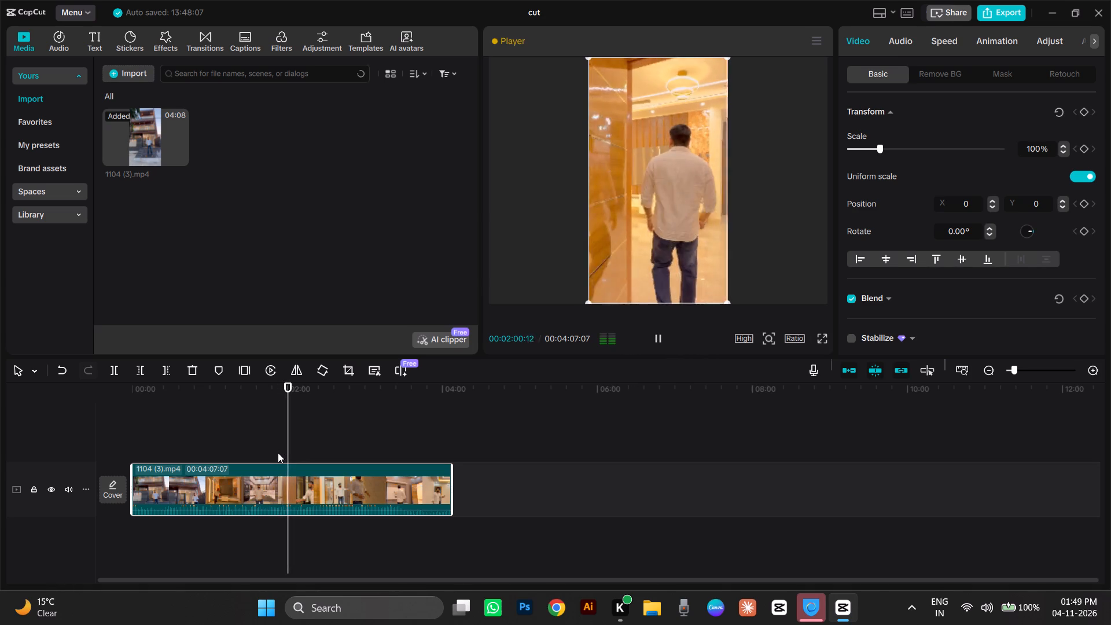
left_click(283, 398)
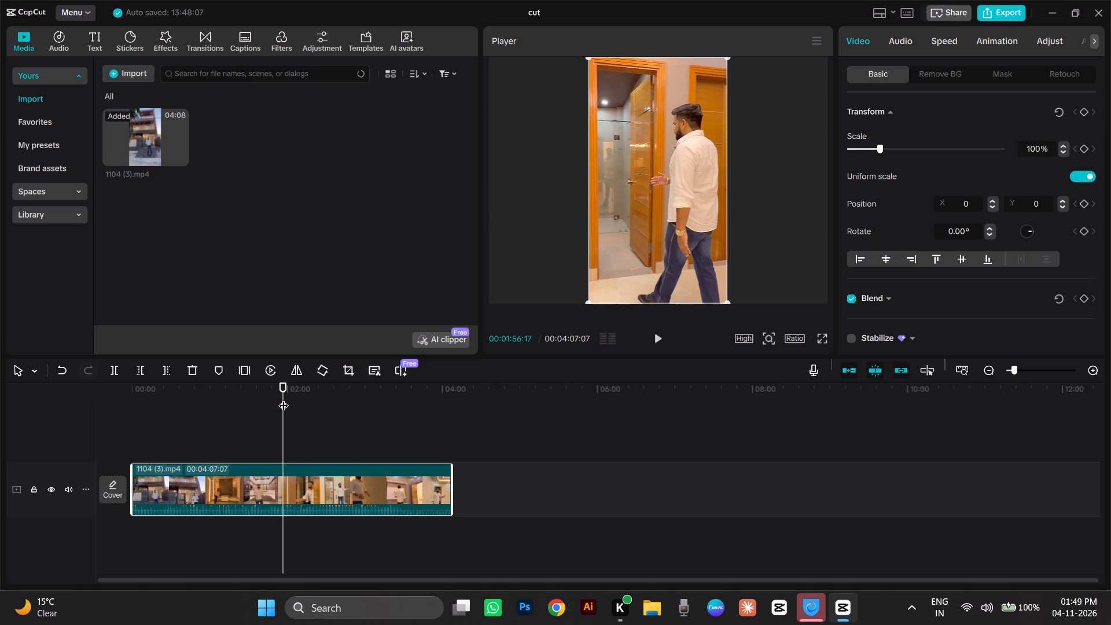
key("space")
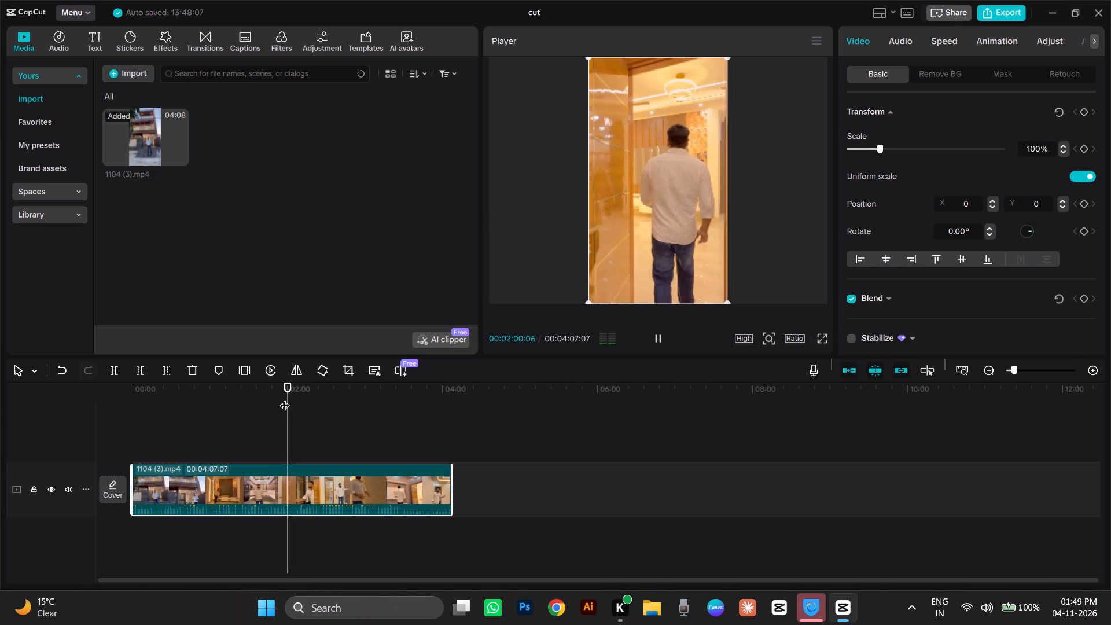
key("space")
Split the clip at 00:01:59:29, at the end of the bathroom shower shot, and delete everything after it.
key("ctrl+equal")
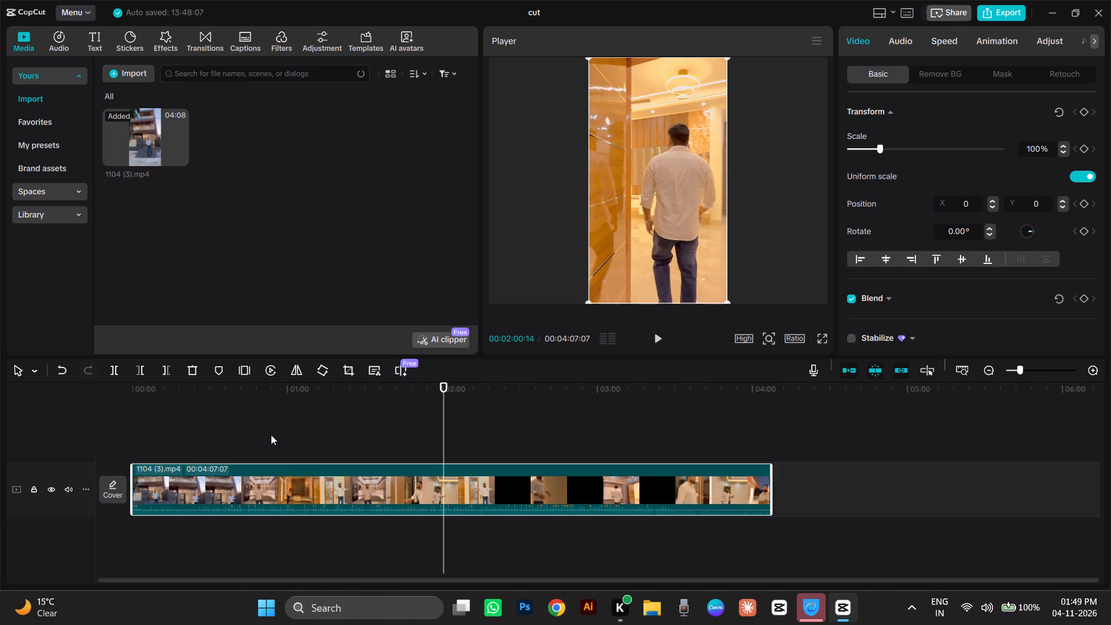
key("ctrl+equal")
key("ctrl+equal")
key("ctrl+equal")
key("ctrl+equal")
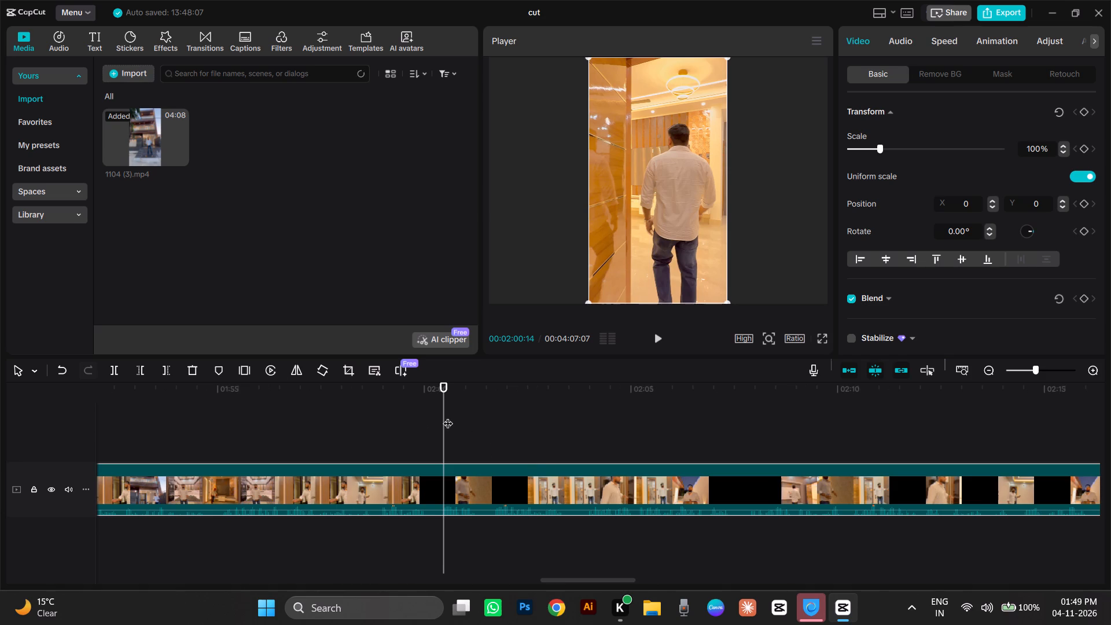
left_click_drag(443, 420, 436, 420)
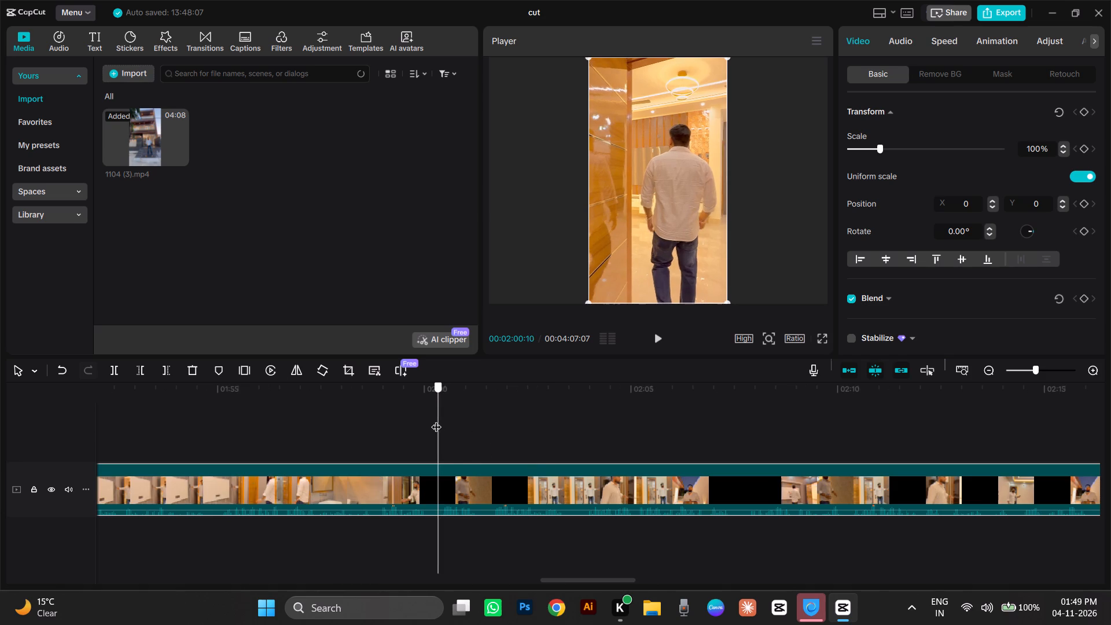
left_click_drag(436, 420, 429, 418)
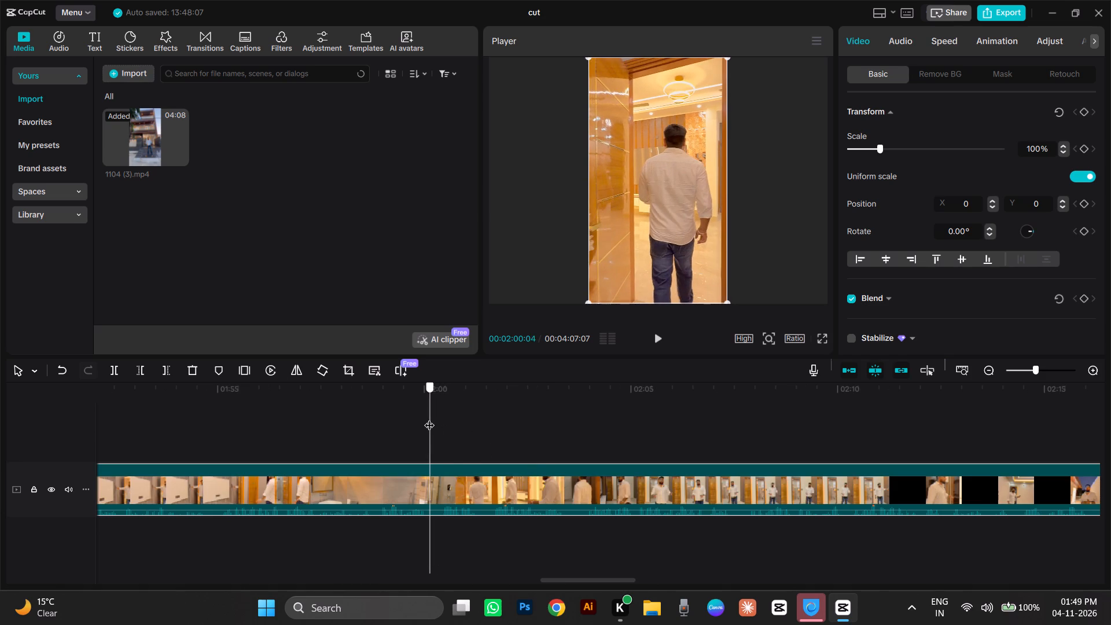
left_click_drag(429, 418, 426, 418)
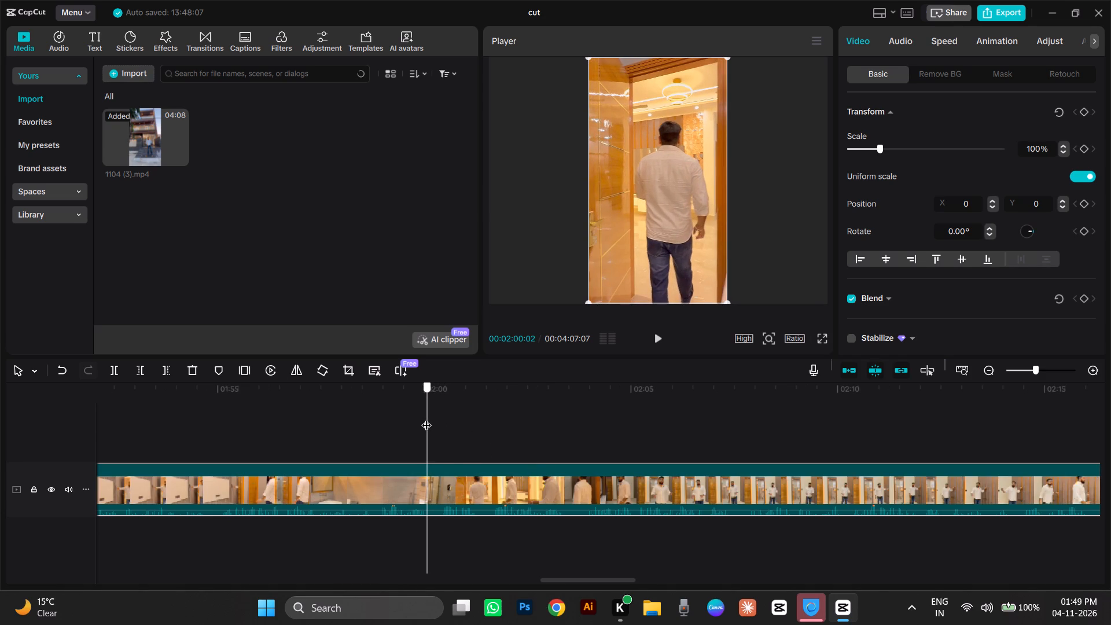
left_click_drag(426, 418, 424, 416)
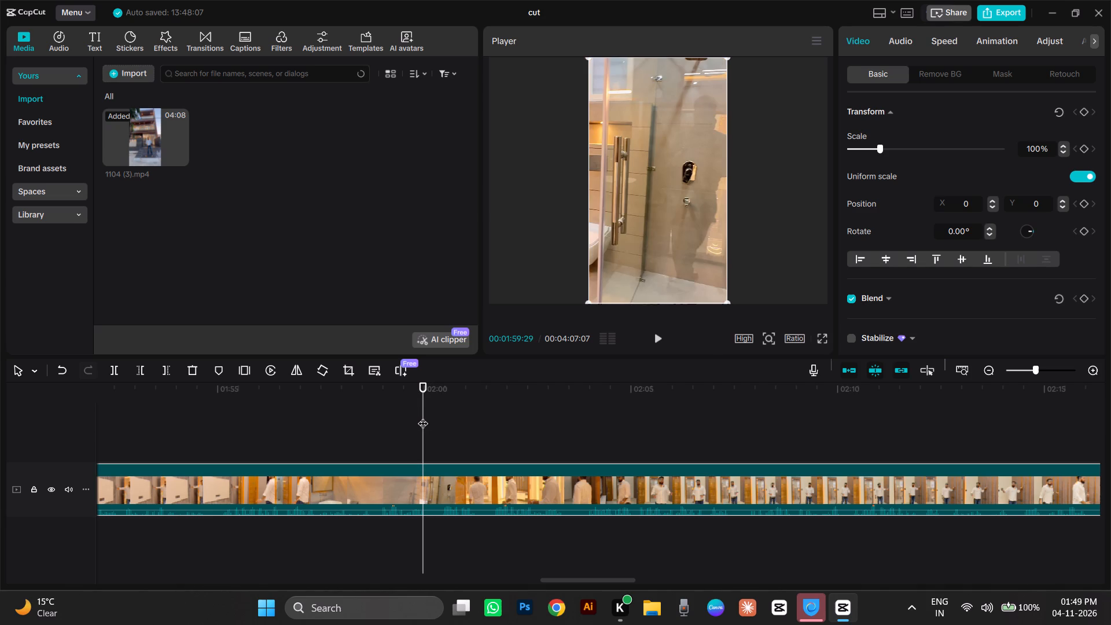
left_click(120, 366)
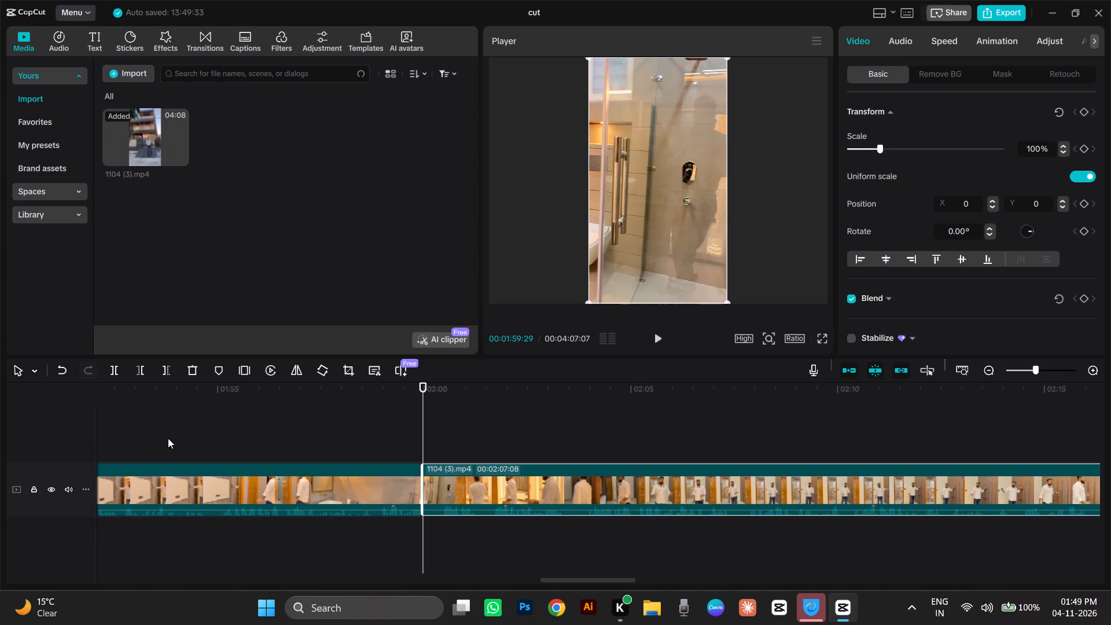
left_click(191, 365)
Play the last second of the trimmed clip to check where it ends.
left_click(528, 421)
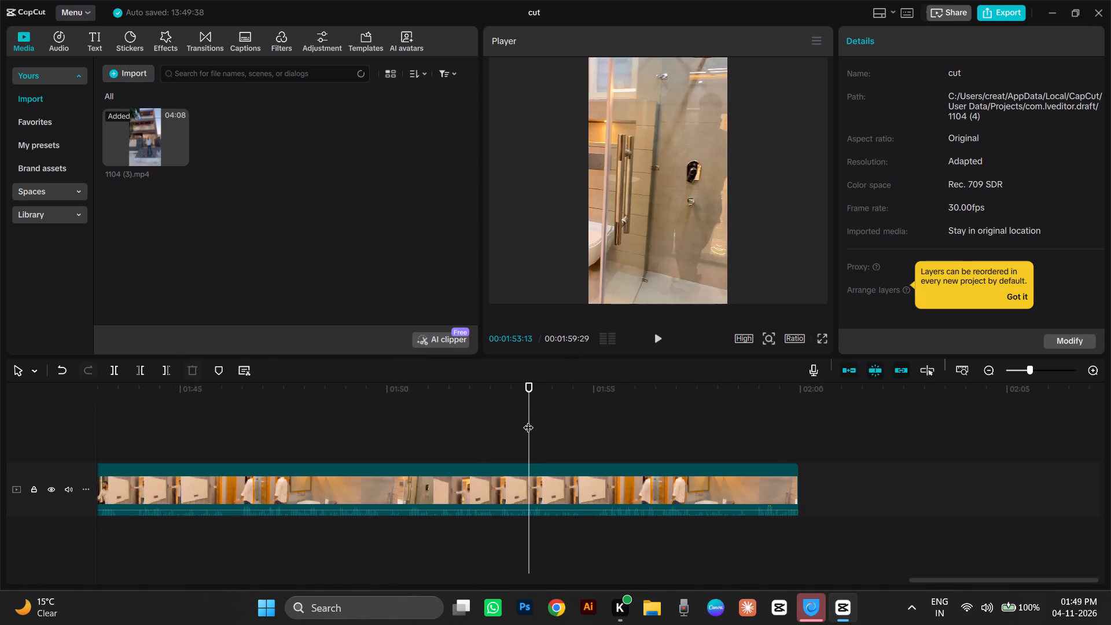
left_click(767, 384)
key("space")
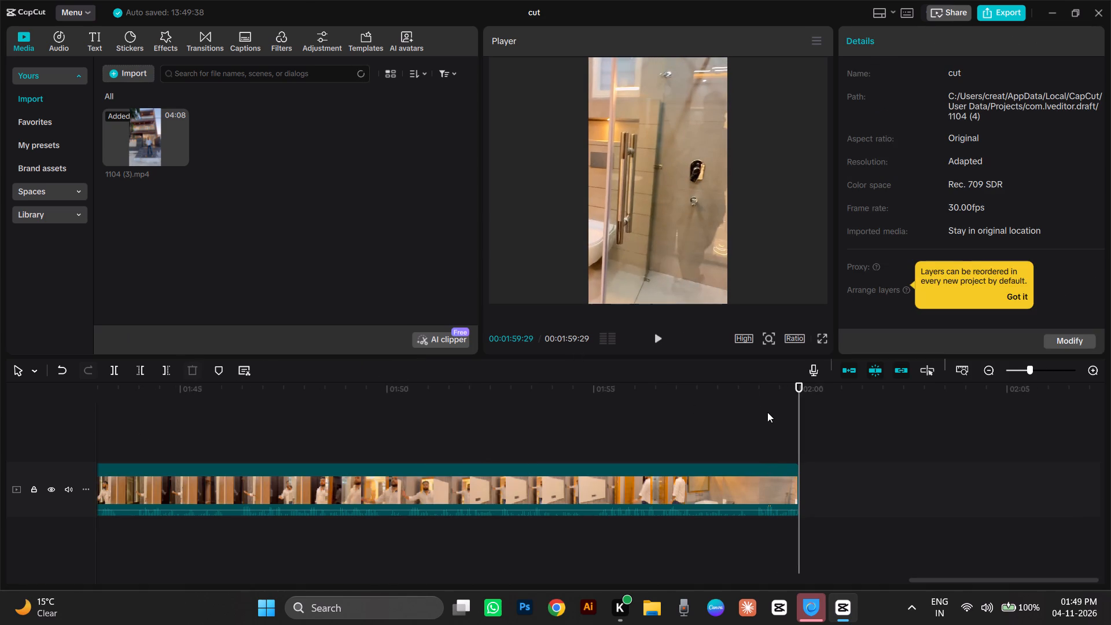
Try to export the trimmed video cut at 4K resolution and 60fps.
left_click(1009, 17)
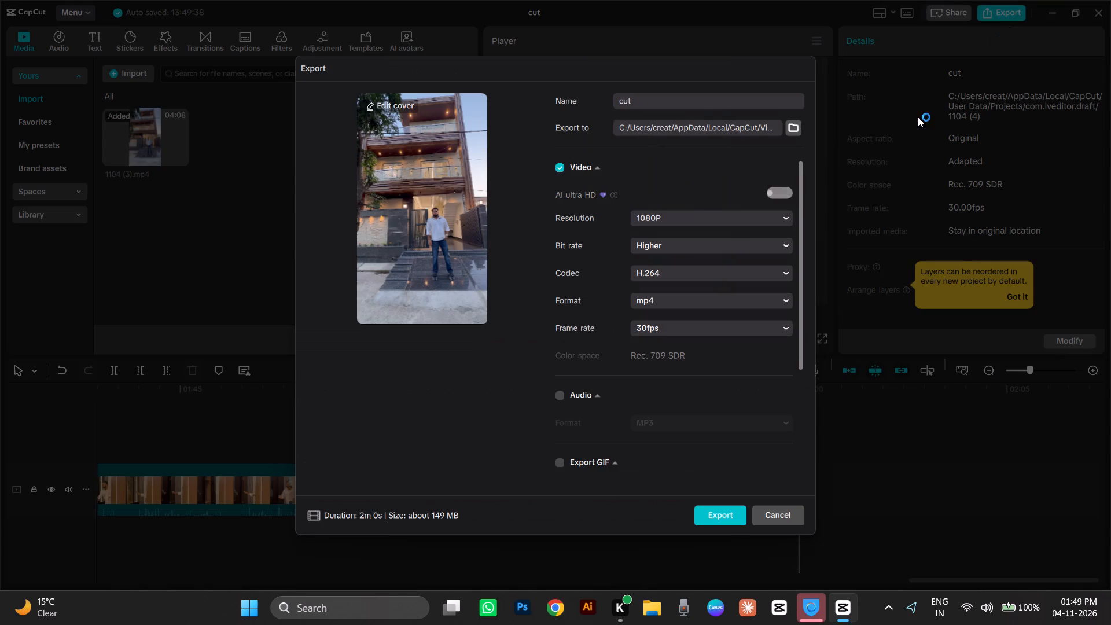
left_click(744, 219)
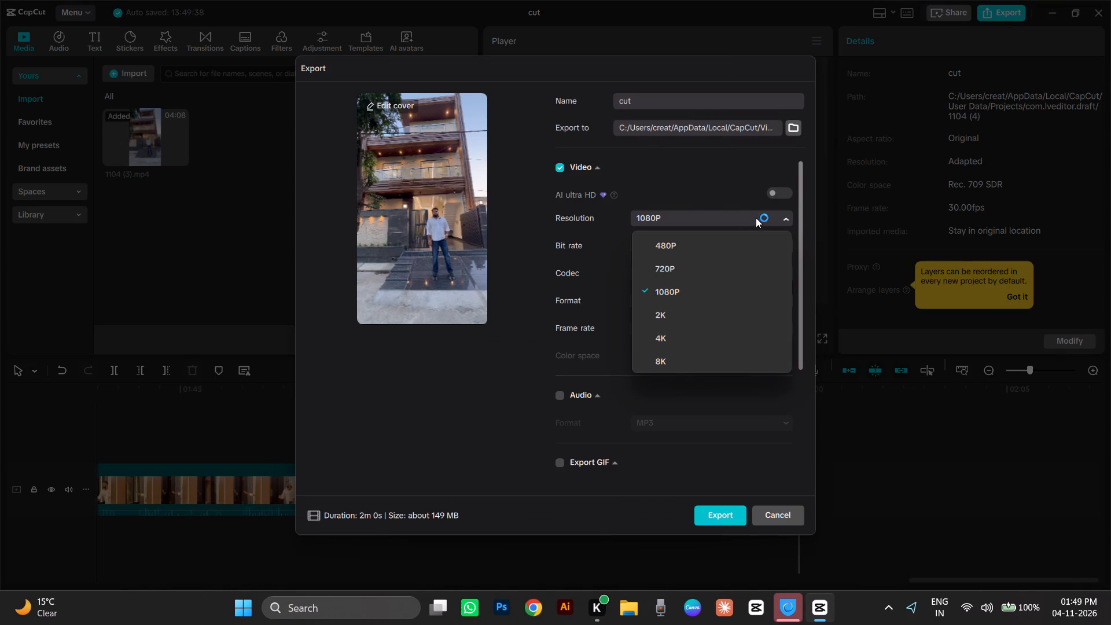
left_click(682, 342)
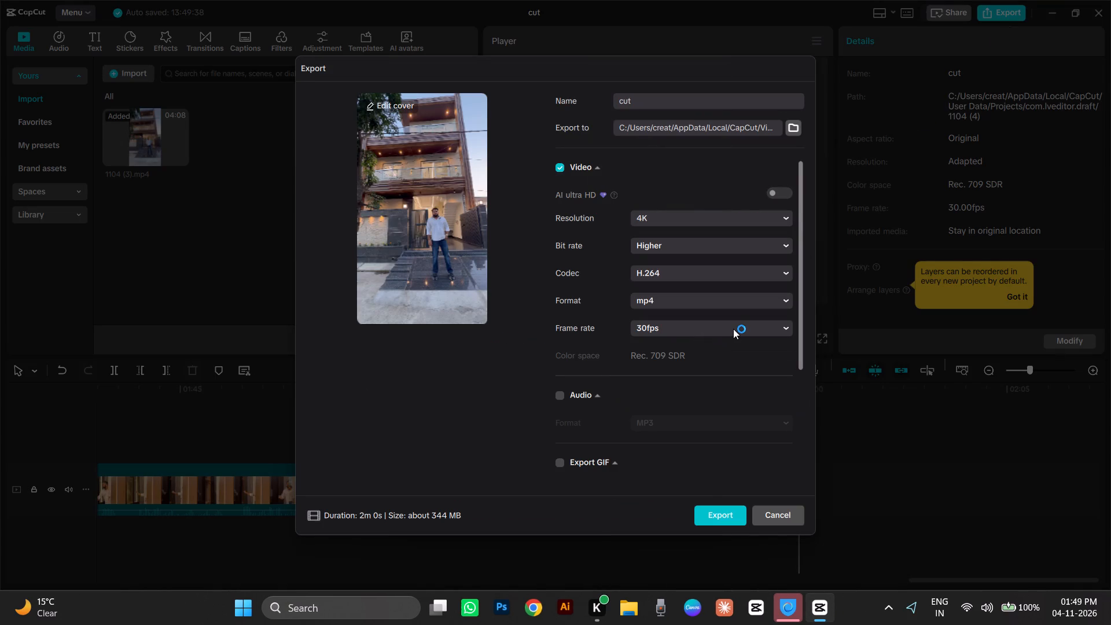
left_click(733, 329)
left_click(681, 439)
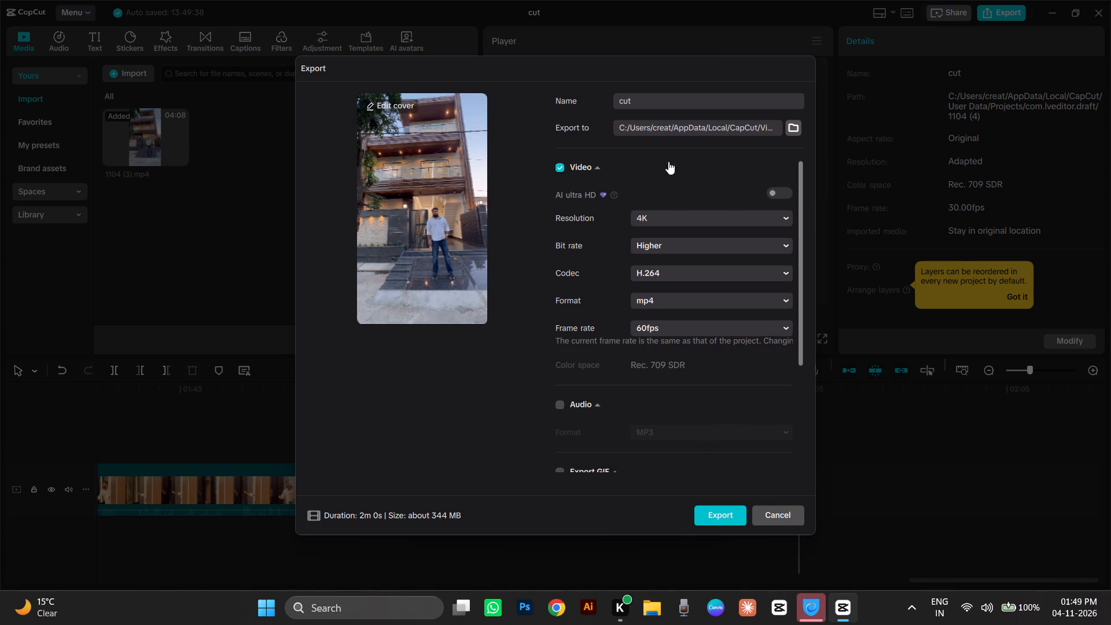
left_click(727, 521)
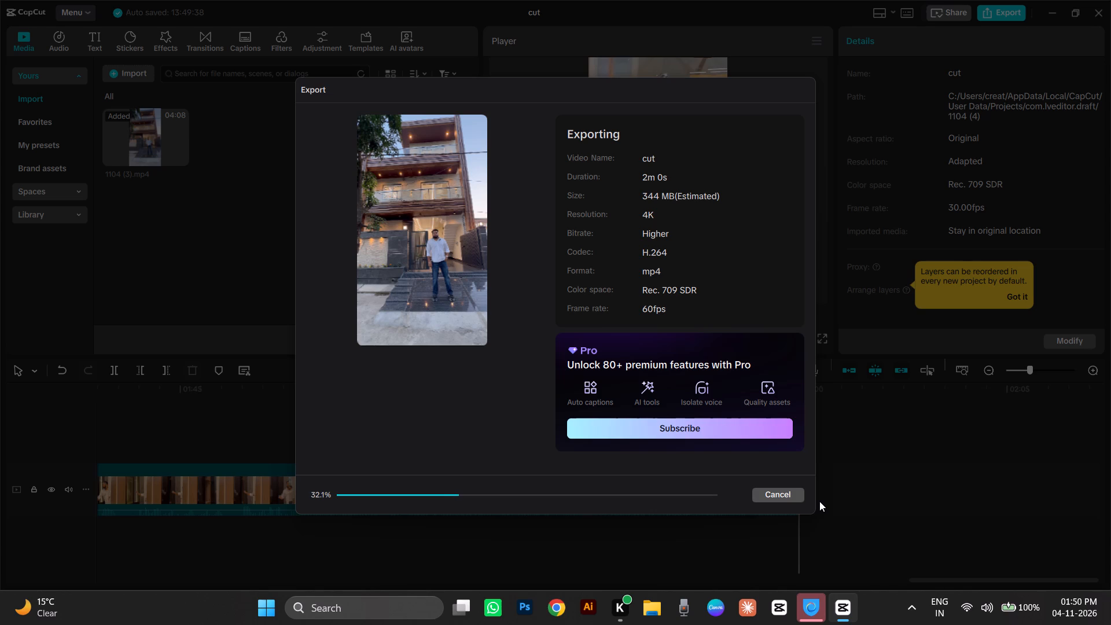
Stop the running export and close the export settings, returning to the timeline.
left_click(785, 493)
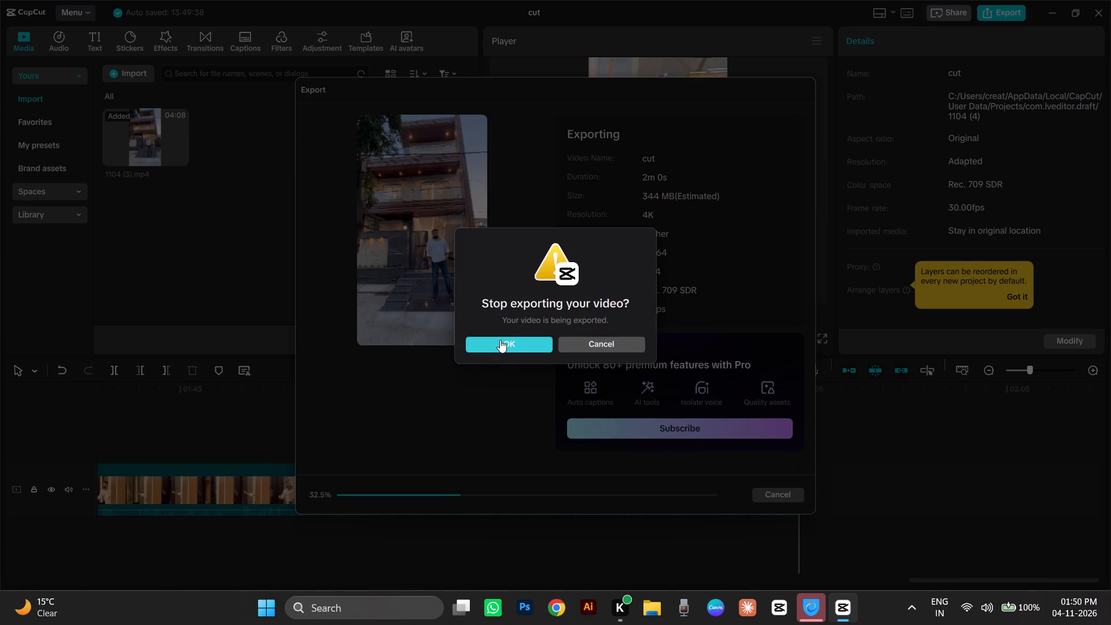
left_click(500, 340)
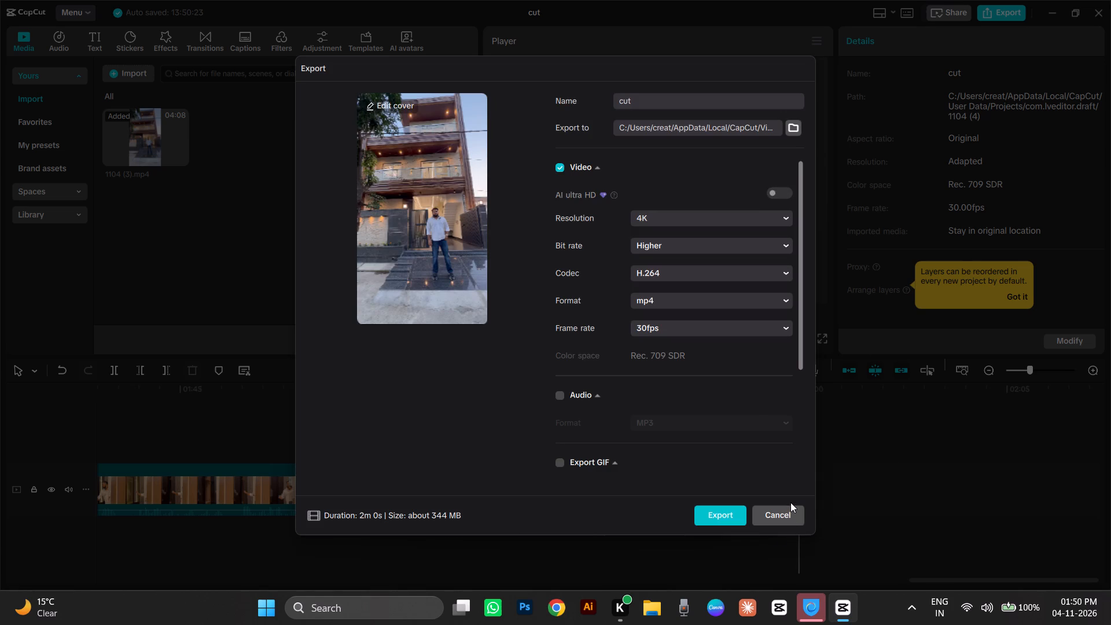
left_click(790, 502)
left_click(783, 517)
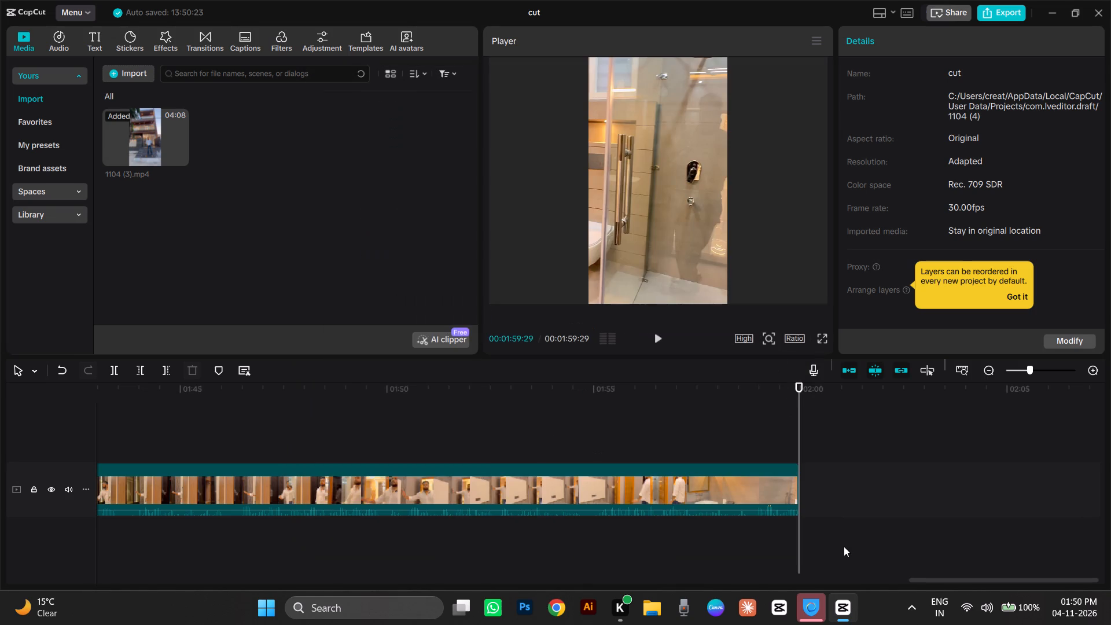
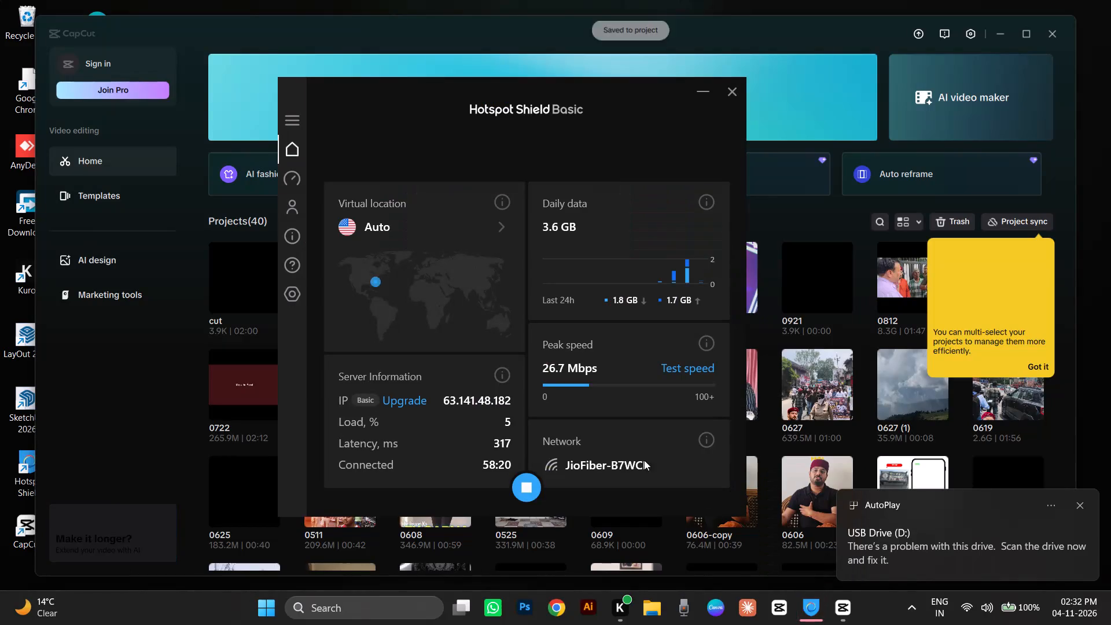
Disconnect the Hotspot Shield VPN and minimize the CapCut home window to reach the desktop.
left_click(531, 481)
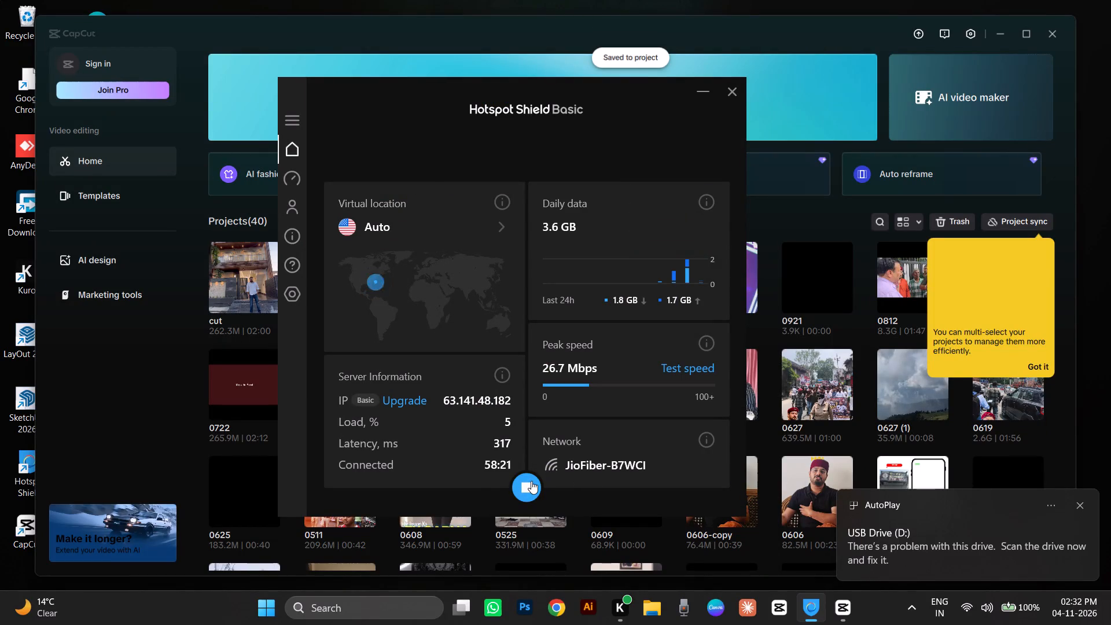
left_click(517, 9)
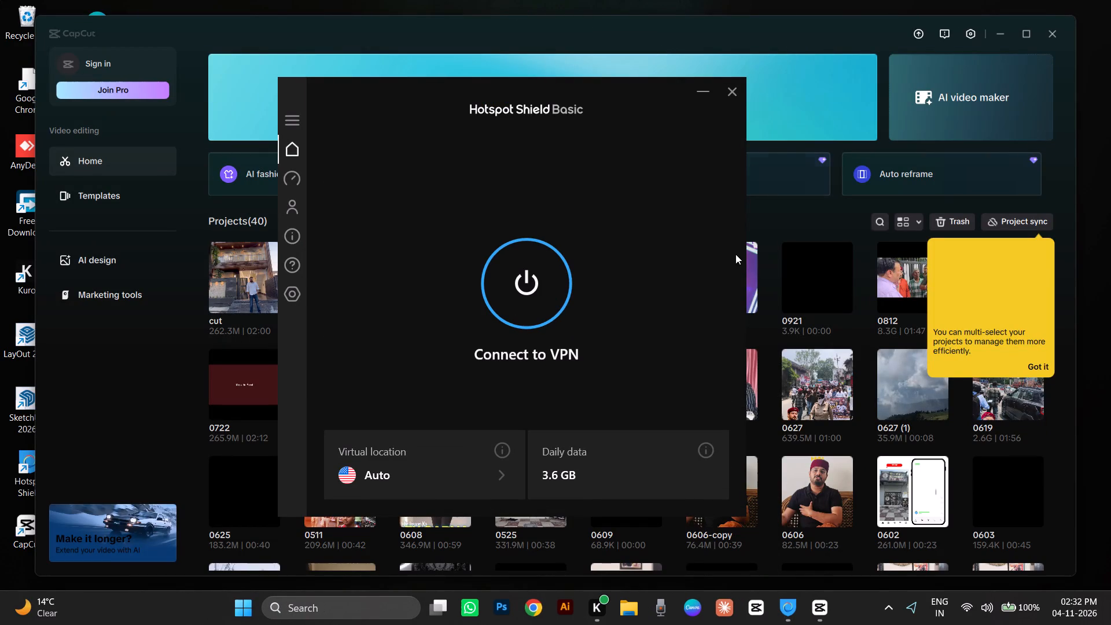
left_click(997, 41)
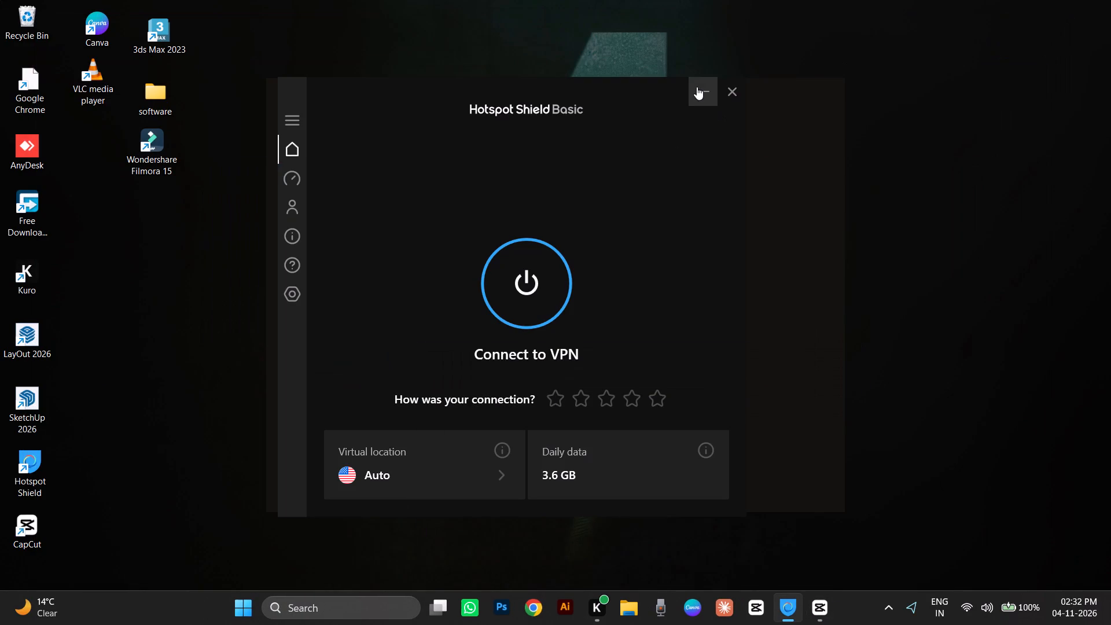